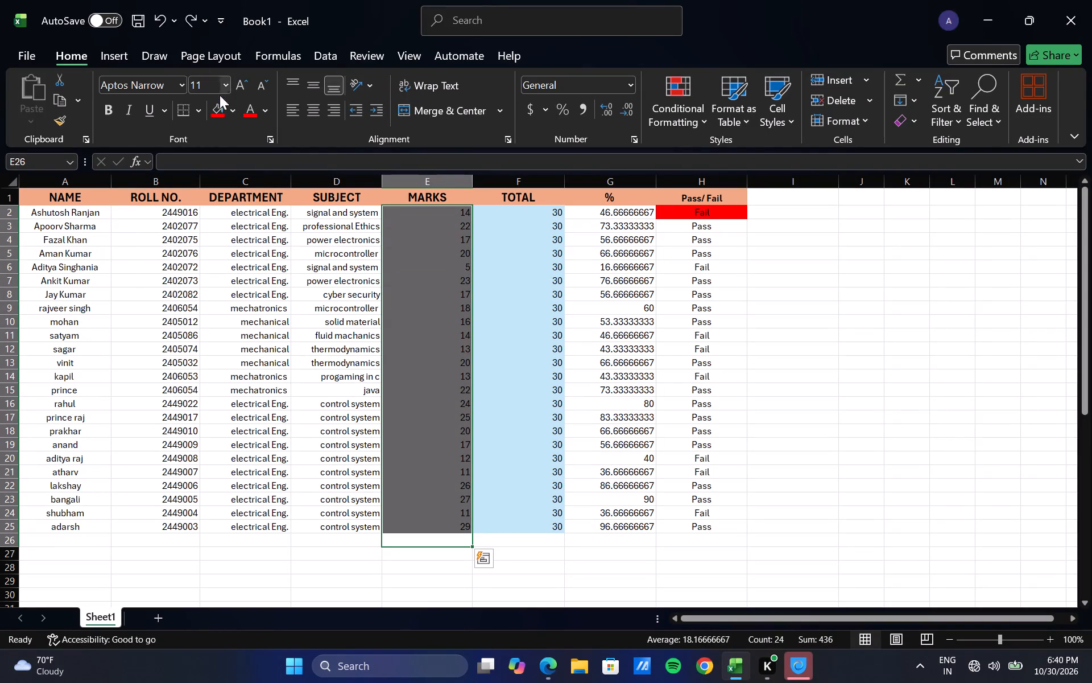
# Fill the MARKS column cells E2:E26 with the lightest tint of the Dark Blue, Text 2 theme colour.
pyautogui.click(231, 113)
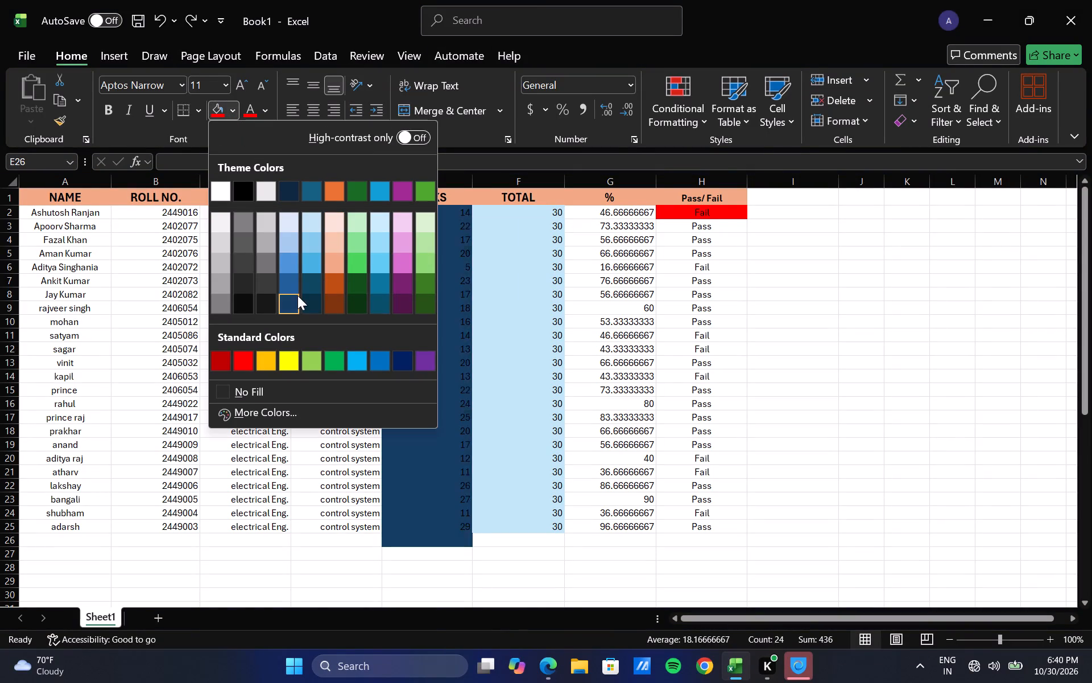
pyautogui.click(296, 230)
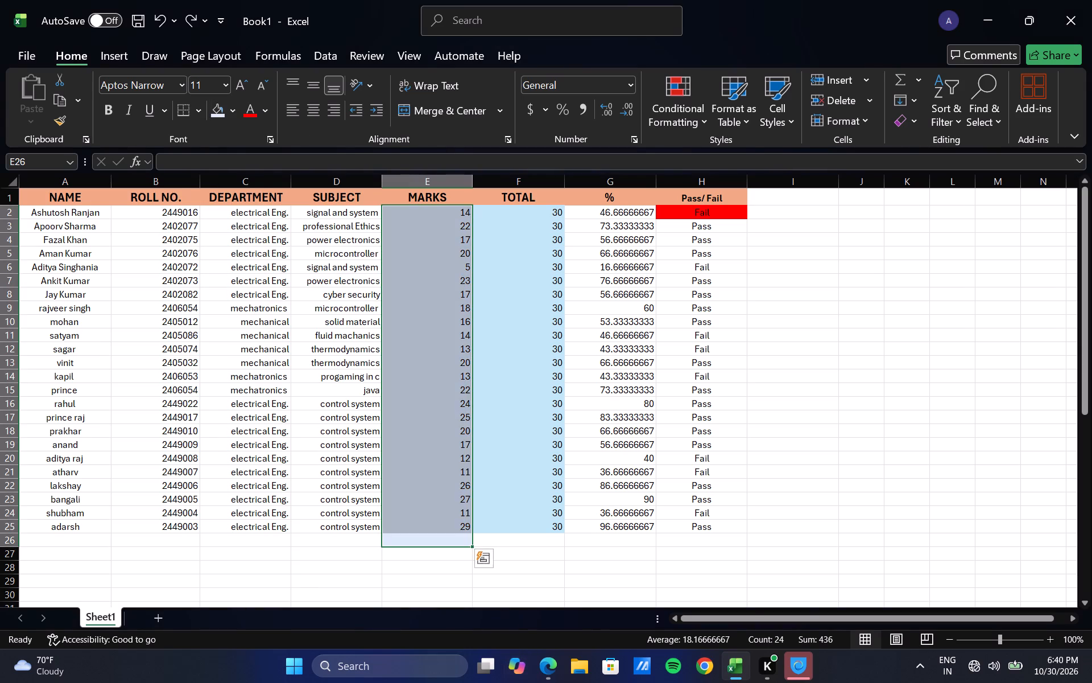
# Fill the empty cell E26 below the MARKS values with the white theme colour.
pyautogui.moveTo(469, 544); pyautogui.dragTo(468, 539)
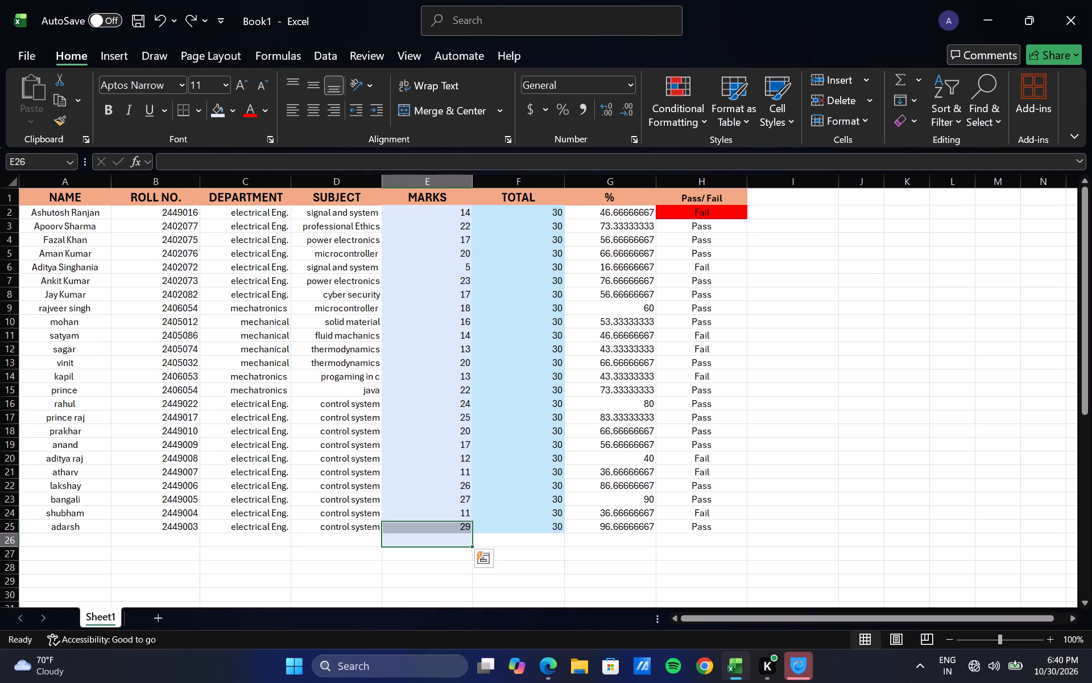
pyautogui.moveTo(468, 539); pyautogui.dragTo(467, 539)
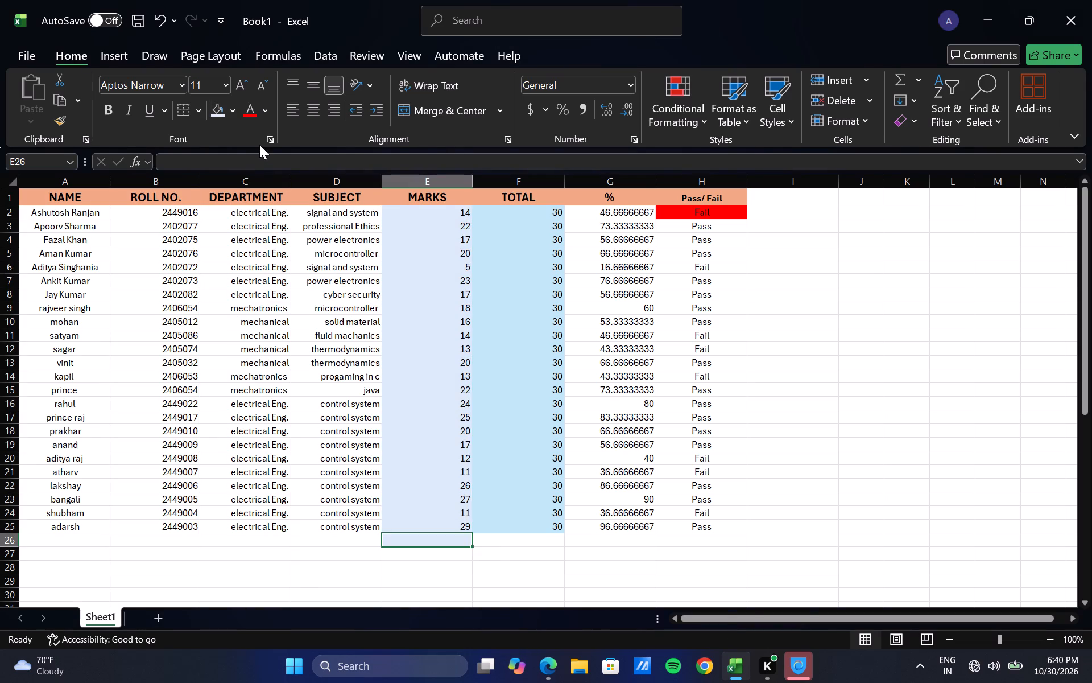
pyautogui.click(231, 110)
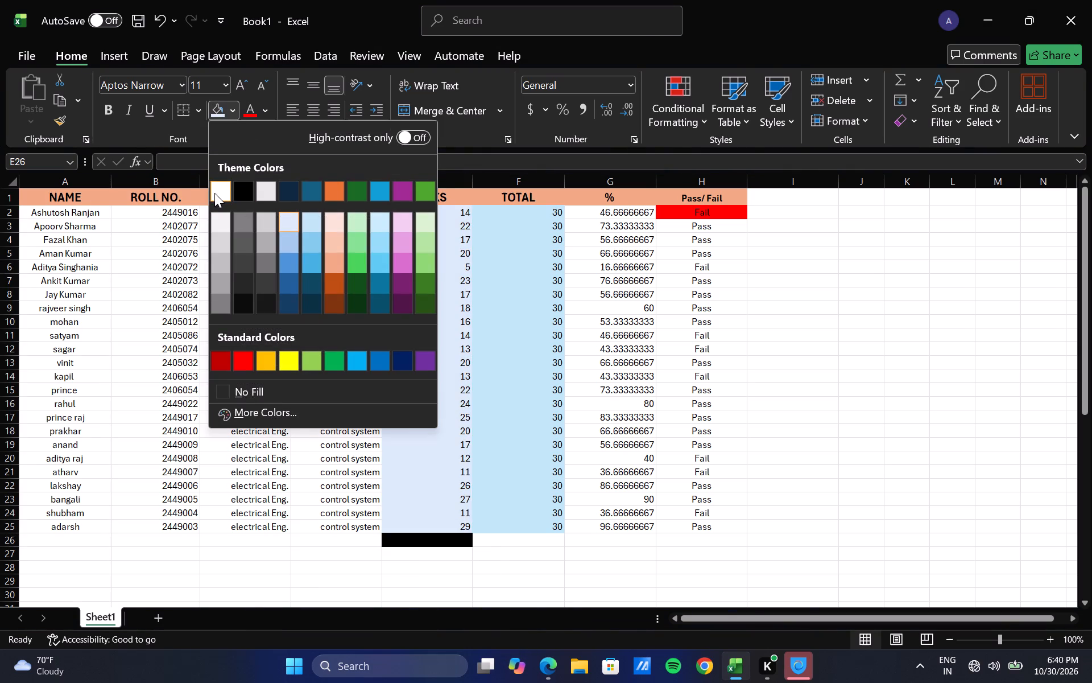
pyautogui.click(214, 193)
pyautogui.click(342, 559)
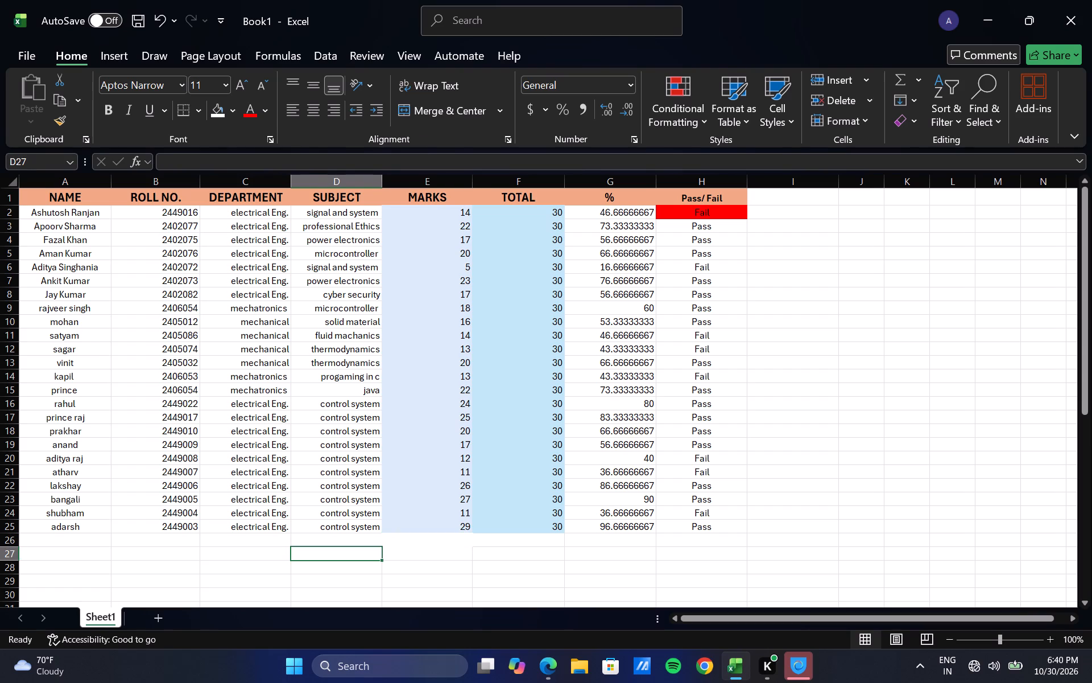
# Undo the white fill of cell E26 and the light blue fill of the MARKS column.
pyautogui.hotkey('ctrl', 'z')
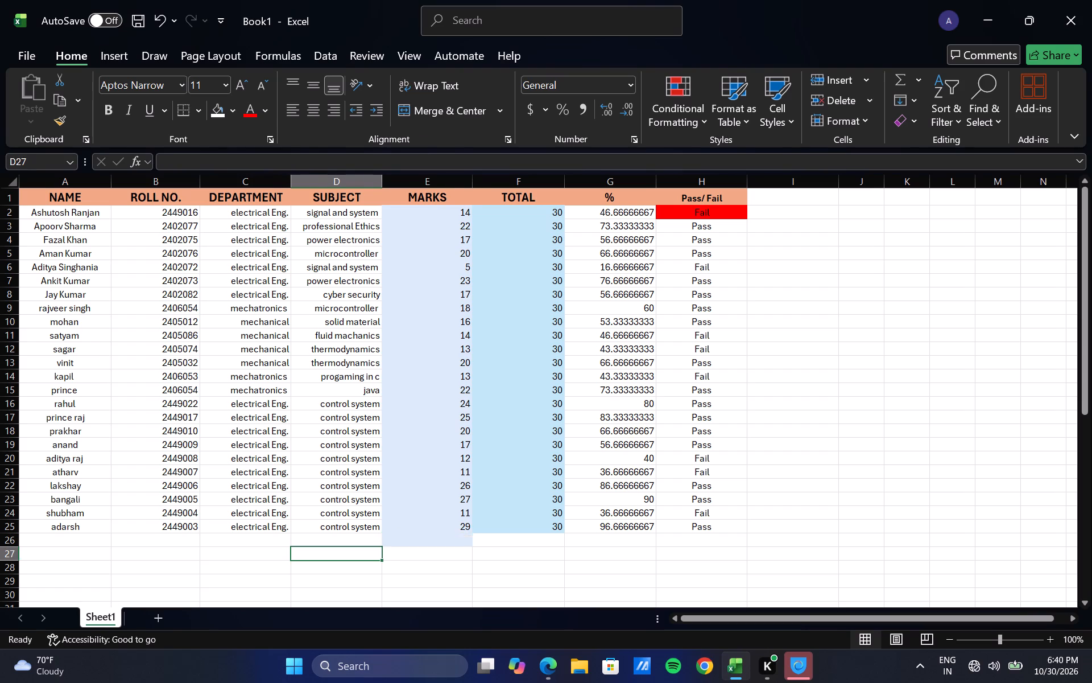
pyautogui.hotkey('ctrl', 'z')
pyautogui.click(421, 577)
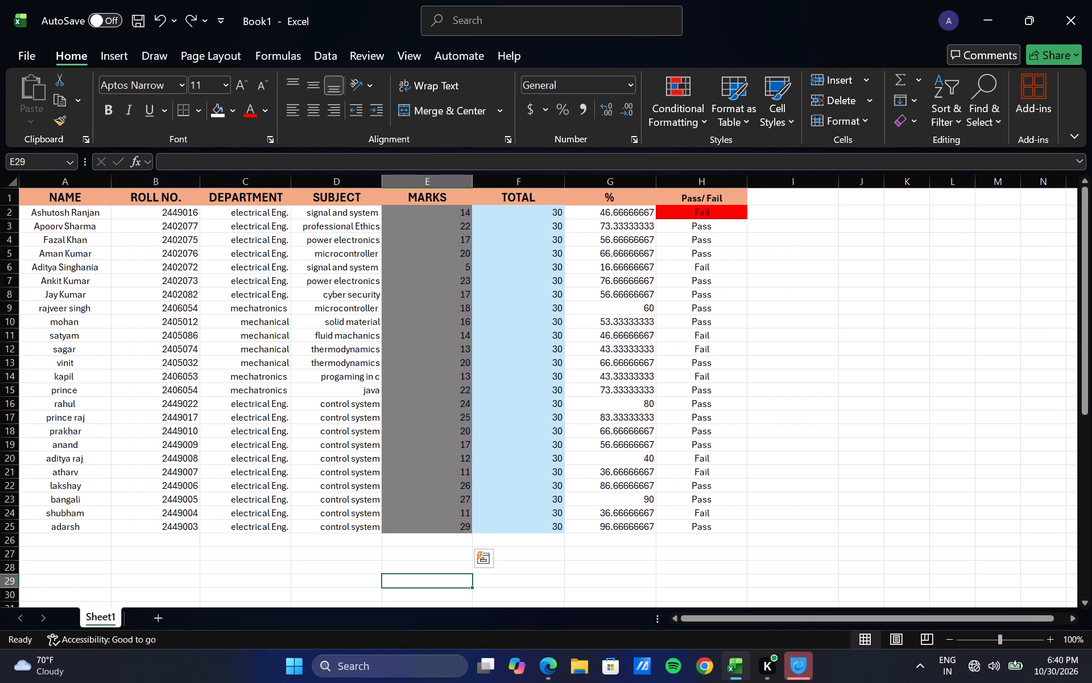
# Fill only the MARKS values E2:E25 with the lightest tint of the Dark Blue, Text 2 theme colour.
pyautogui.moveTo(440, 520); pyautogui.dragTo(442, 215)
pyautogui.click(229, 105)
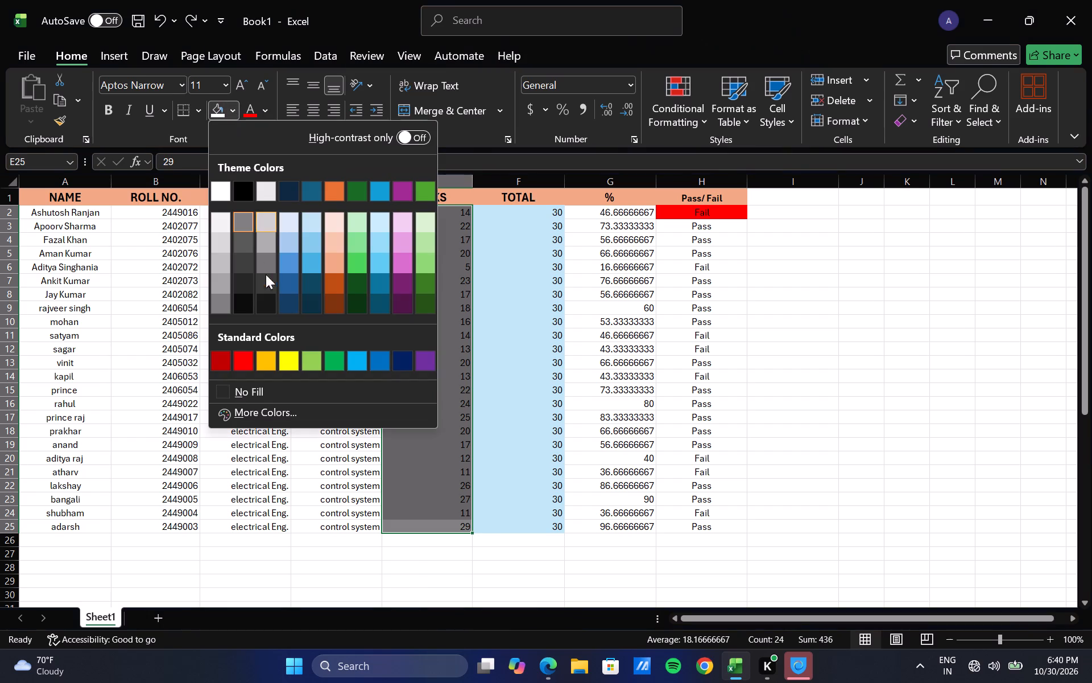
pyautogui.click(284, 220)
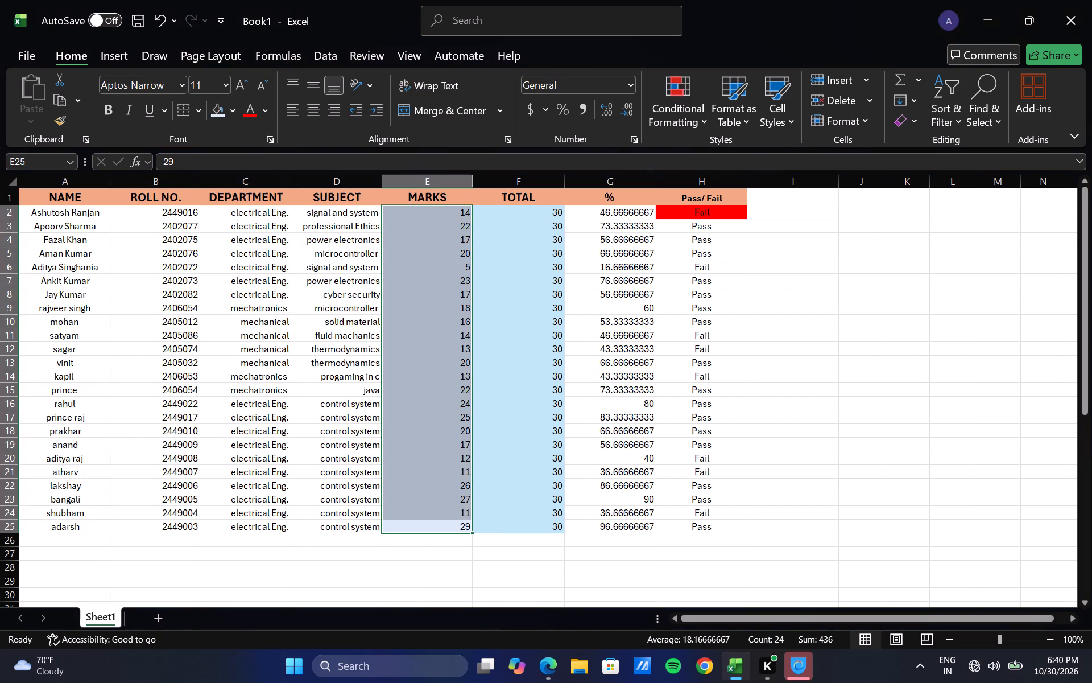
pyautogui.click(540, 567)
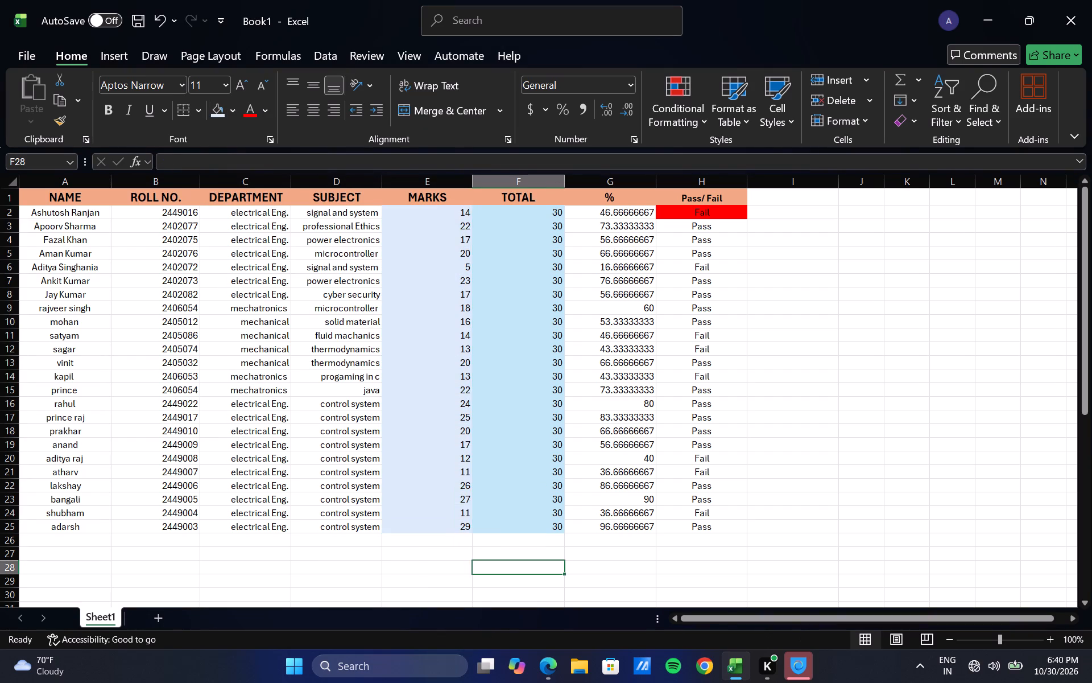
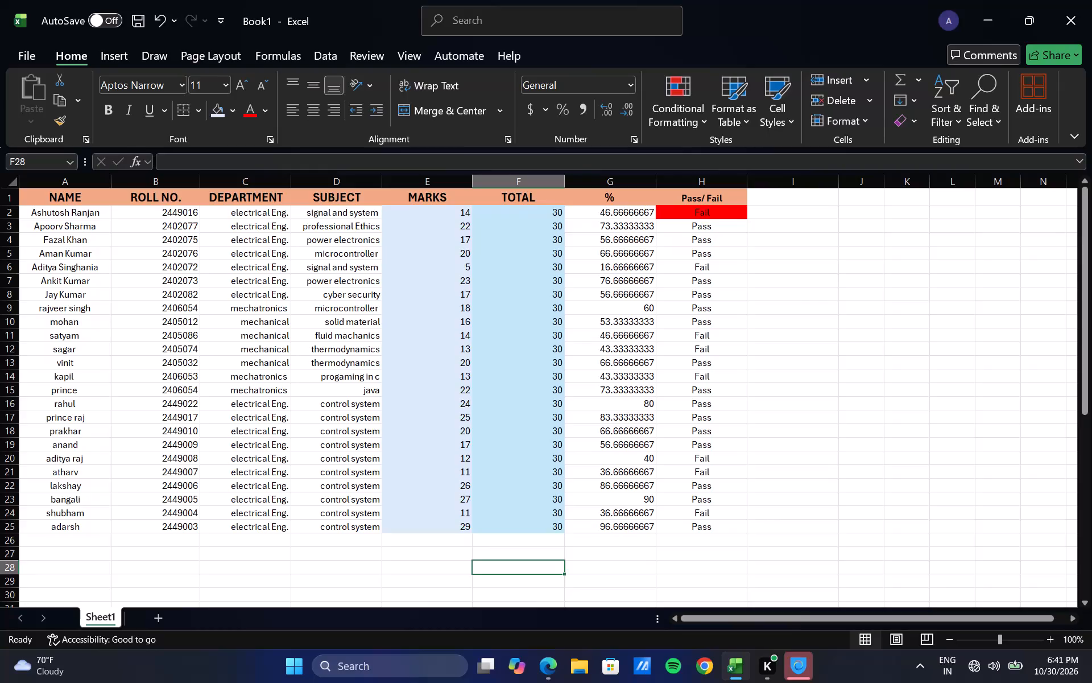
# Conditionally format cells H2:H25 of the Pass/Fail column containing the text Fail with Light Red Fill with Dark Red Text.
pyautogui.moveTo(727, 530); pyautogui.dragTo(721, 270)
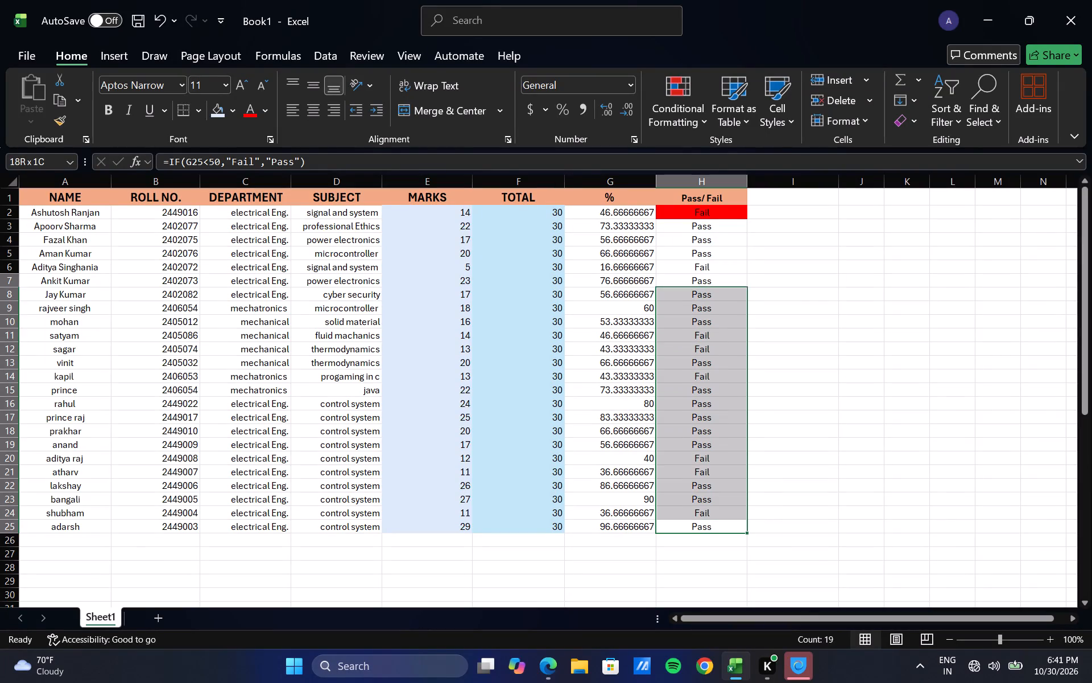
pyautogui.moveTo(721, 270); pyautogui.dragTo(713, 205)
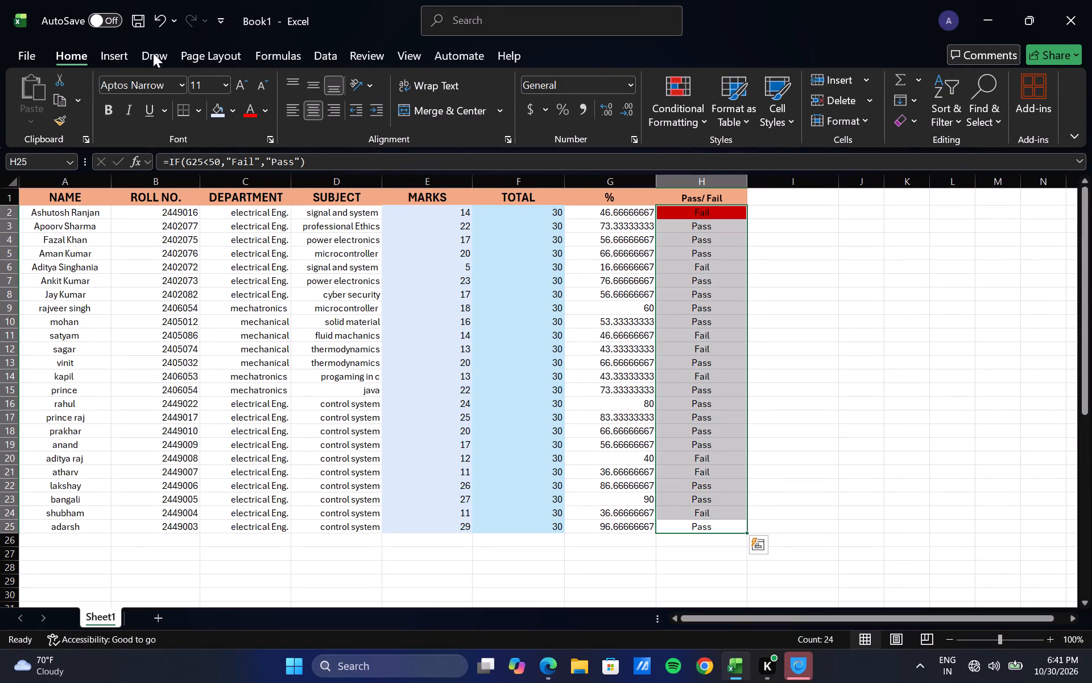
pyautogui.click(673, 117)
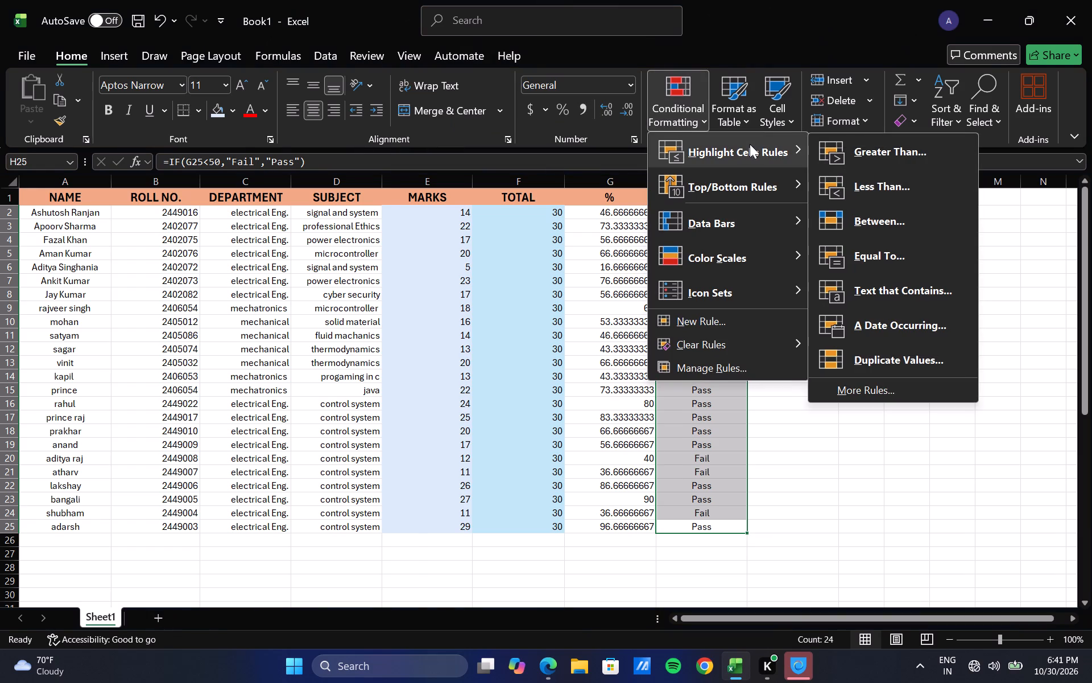
pyautogui.click(882, 290)
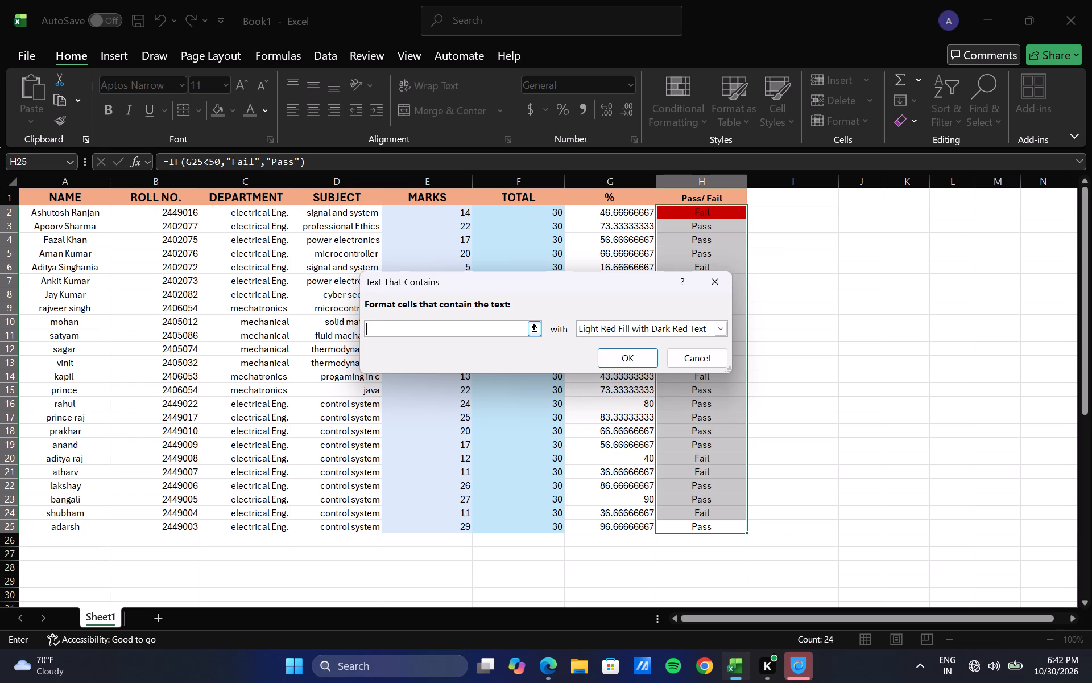
pyautogui.press('f')
pyautogui.press('BackSpace')
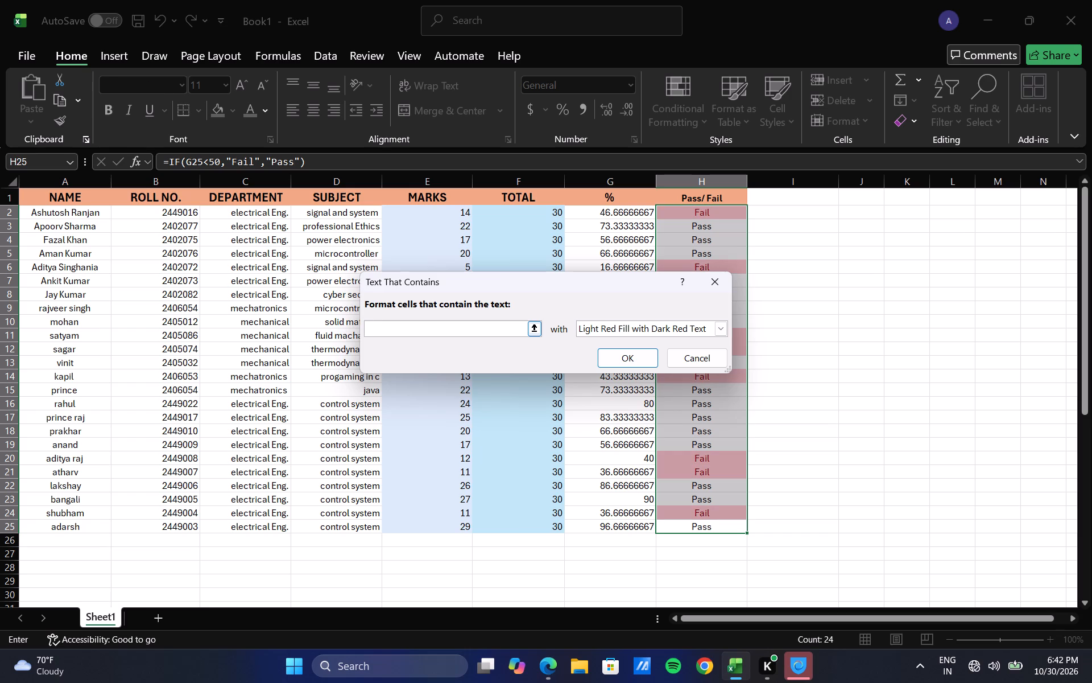
pyautogui.press('f')
pyautogui.write('ail')
pyautogui.click(714, 325)
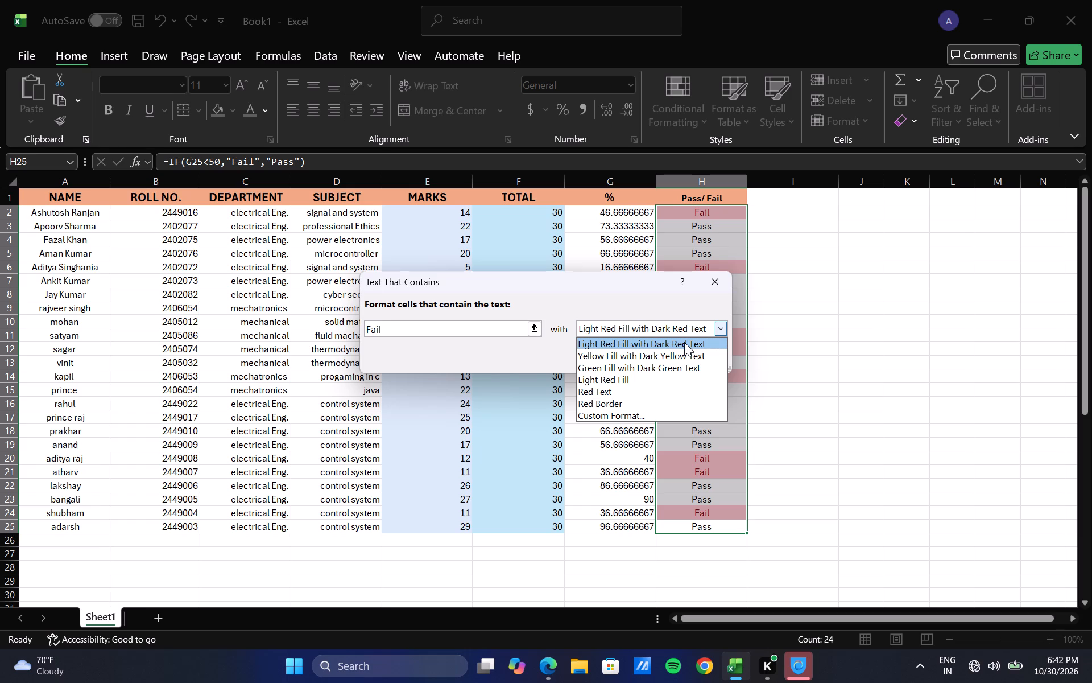
pyautogui.click(684, 342)
pyautogui.click(684, 342)
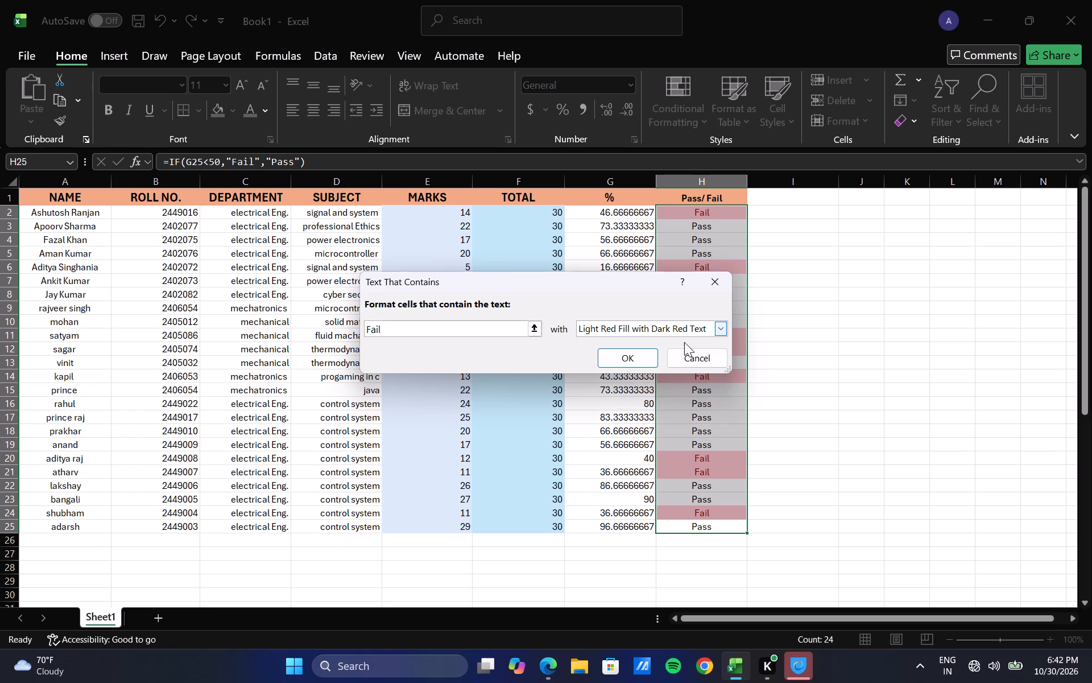
pyautogui.click(634, 356)
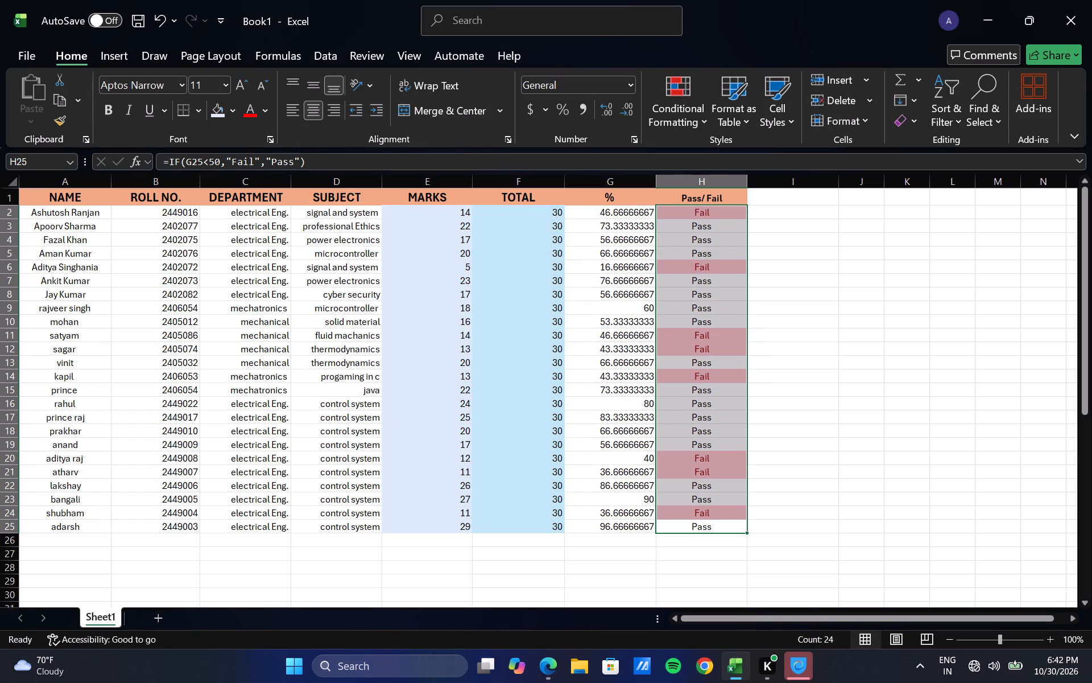
pyautogui.click(856, 275)
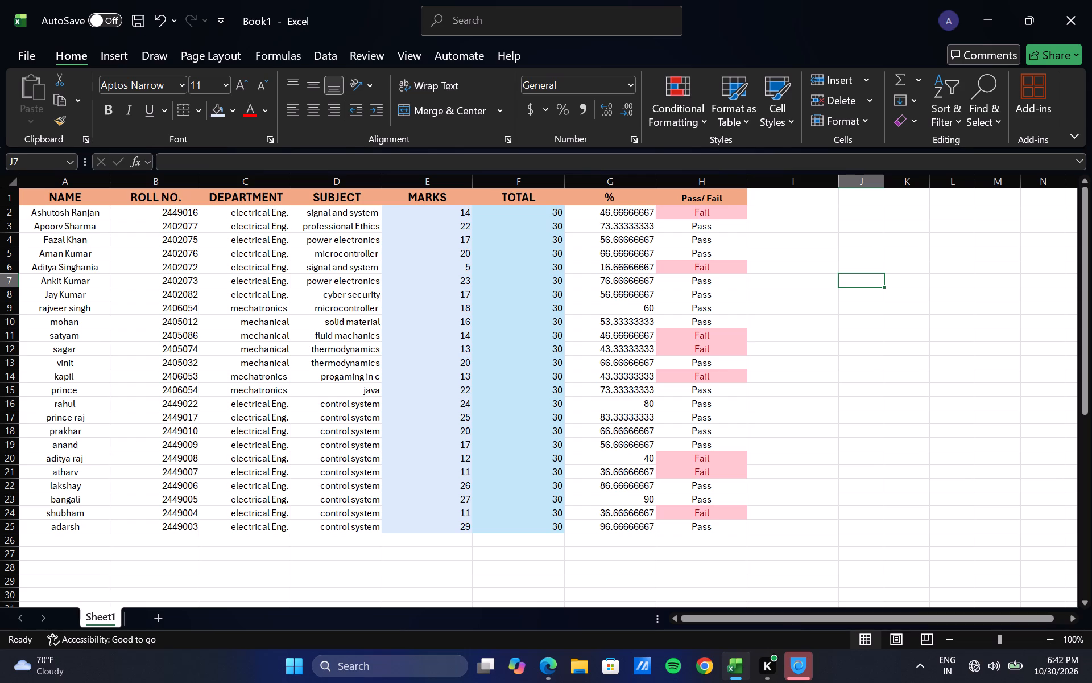
# Conditionally format cells H2:H25 of the Pass/Fail column containing the text pass with Green Fill with Dark Green Text.
pyautogui.moveTo(730, 523); pyautogui.dragTo(737, 186)
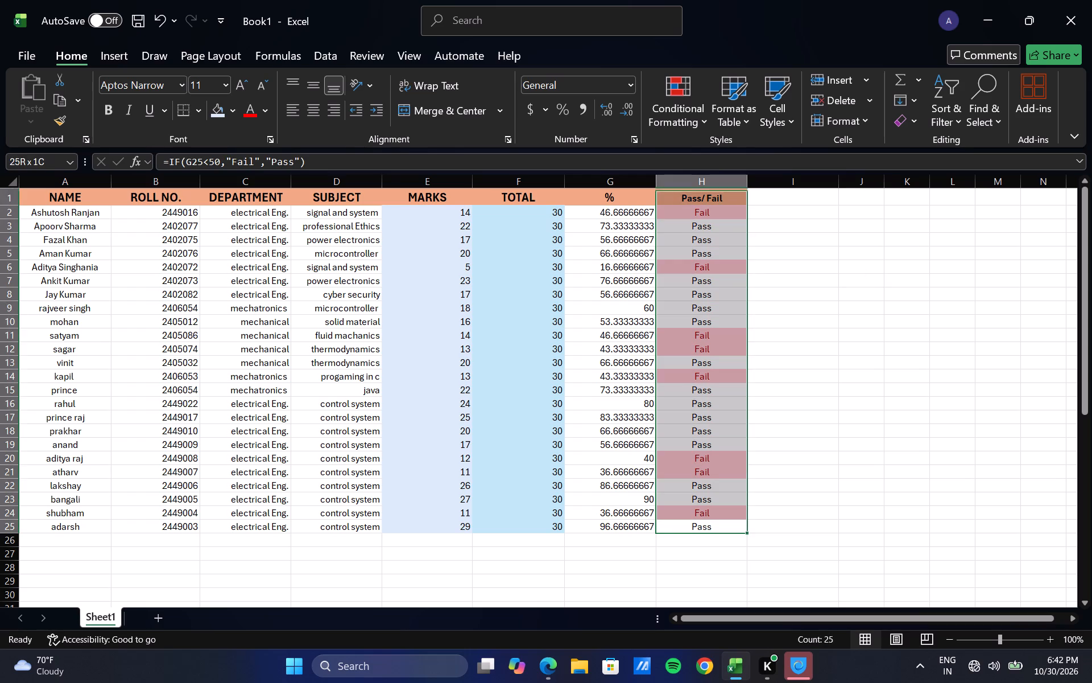
pyautogui.moveTo(737, 186); pyautogui.dragTo(728, 216)
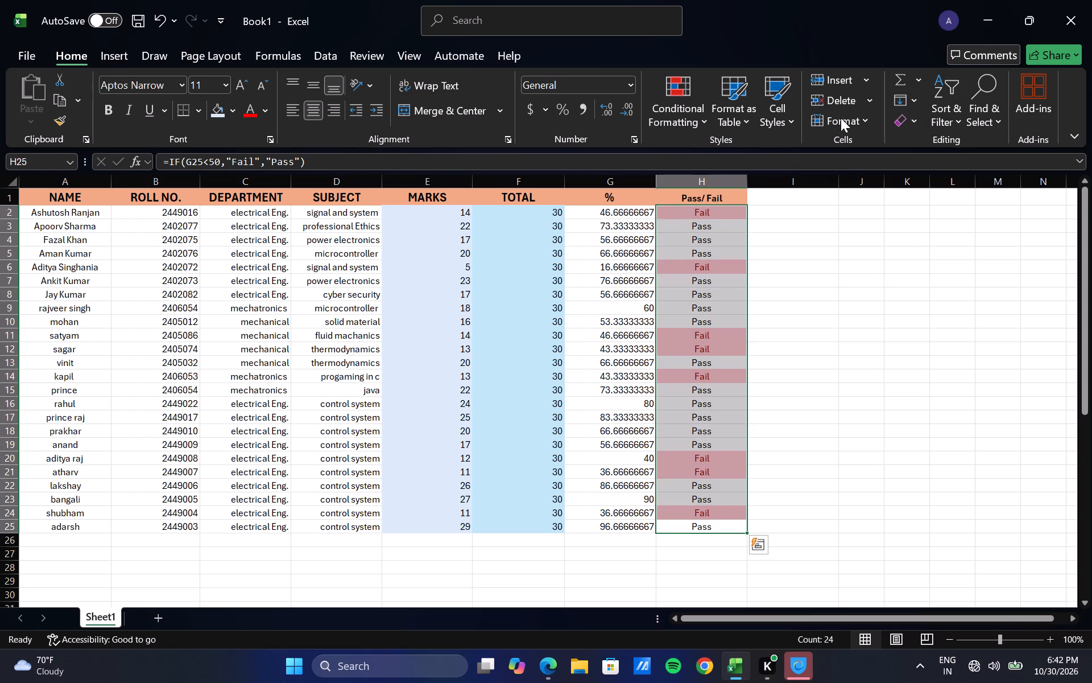
pyautogui.click(692, 109)
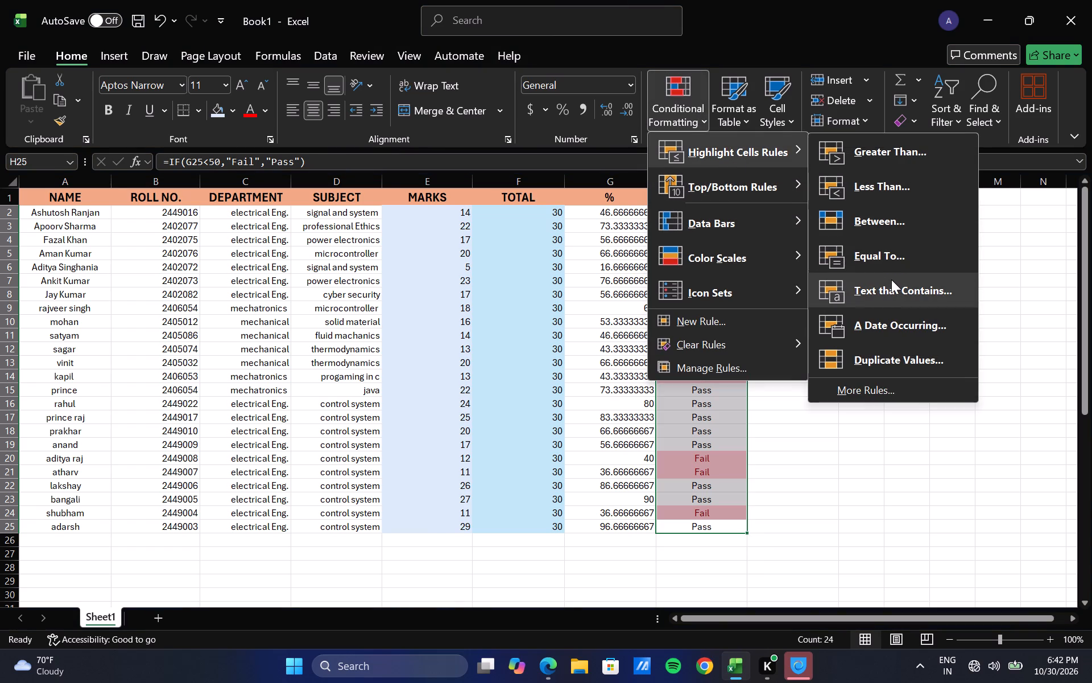
pyautogui.click(891, 279)
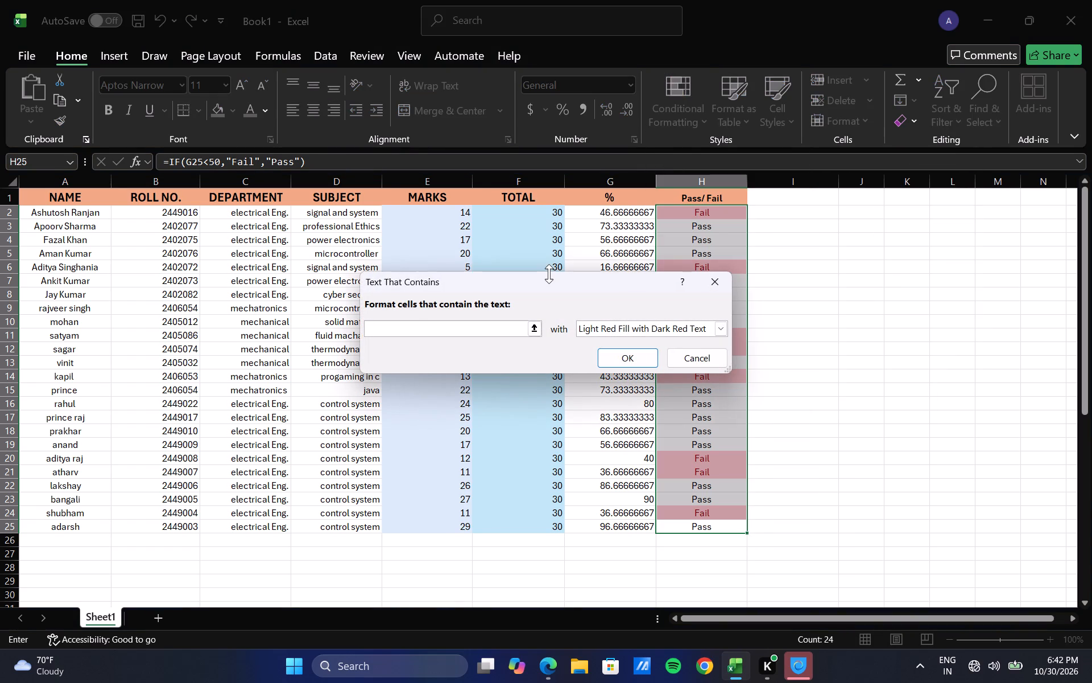
pyautogui.press('p')
pyautogui.write('ass')
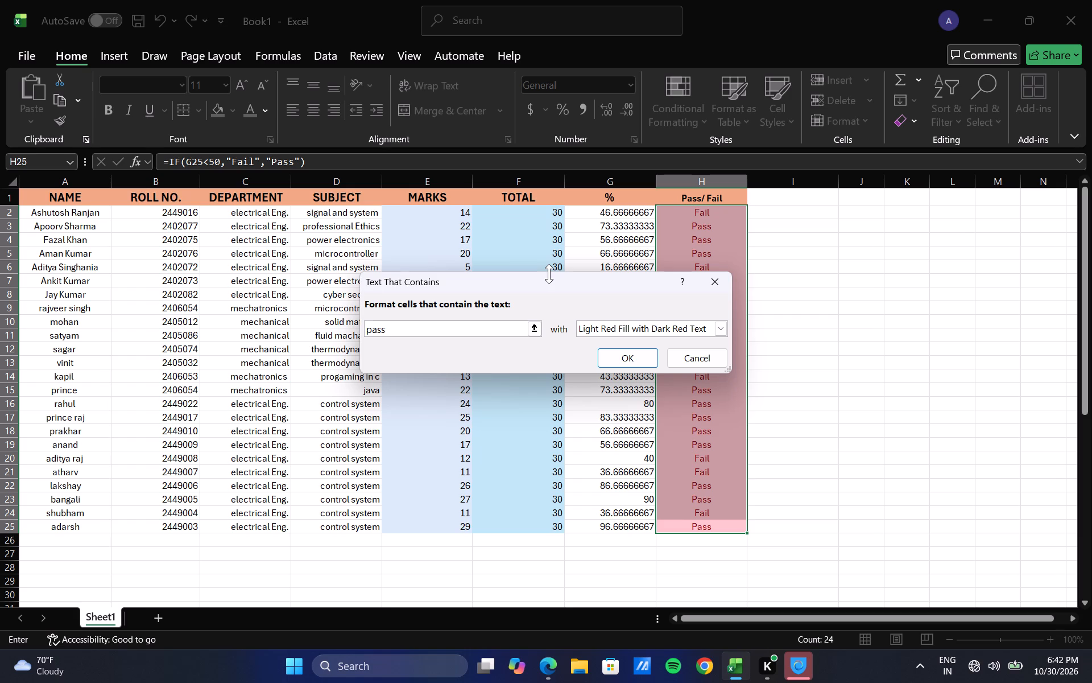
pyautogui.click(721, 325)
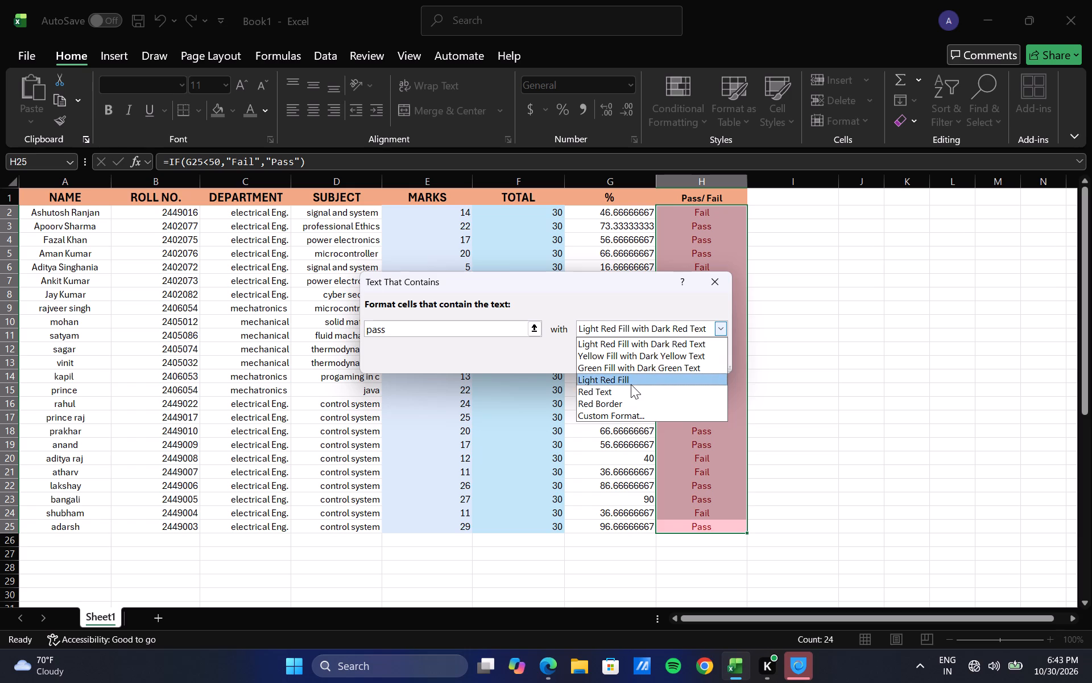
pyautogui.click(655, 367)
pyautogui.click(655, 367)
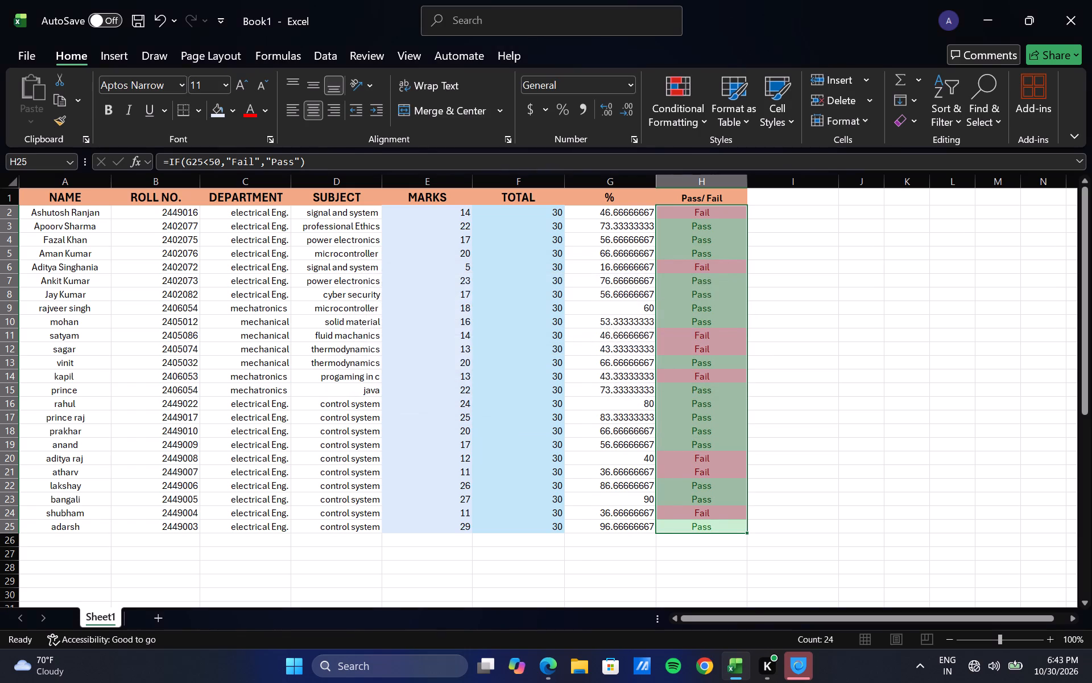
pyautogui.click(948, 343)
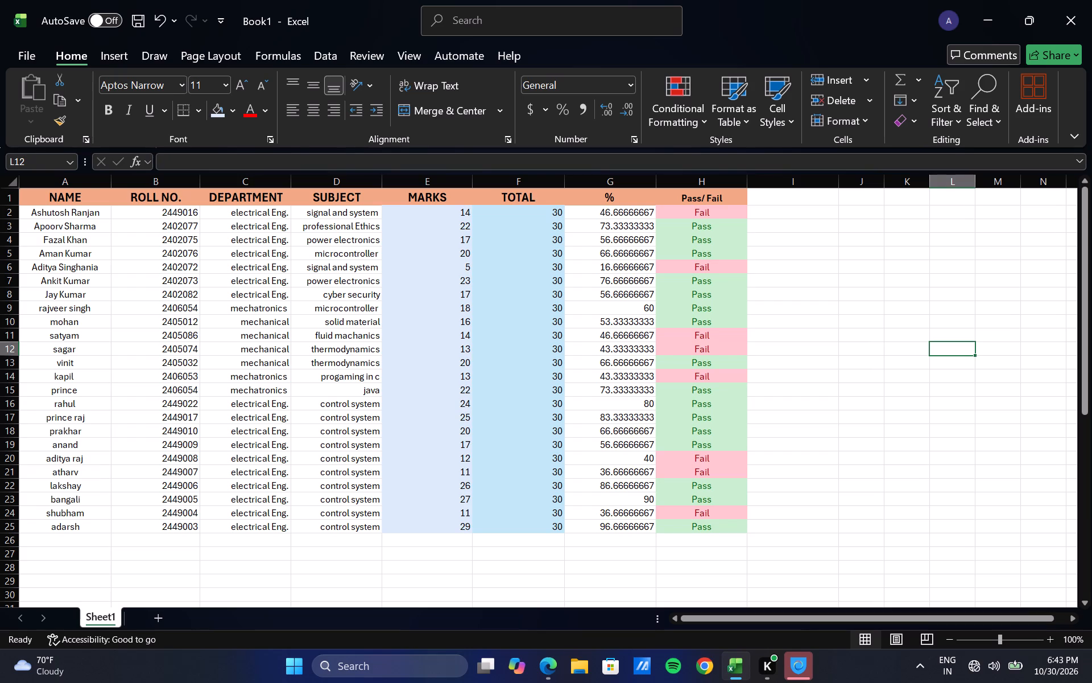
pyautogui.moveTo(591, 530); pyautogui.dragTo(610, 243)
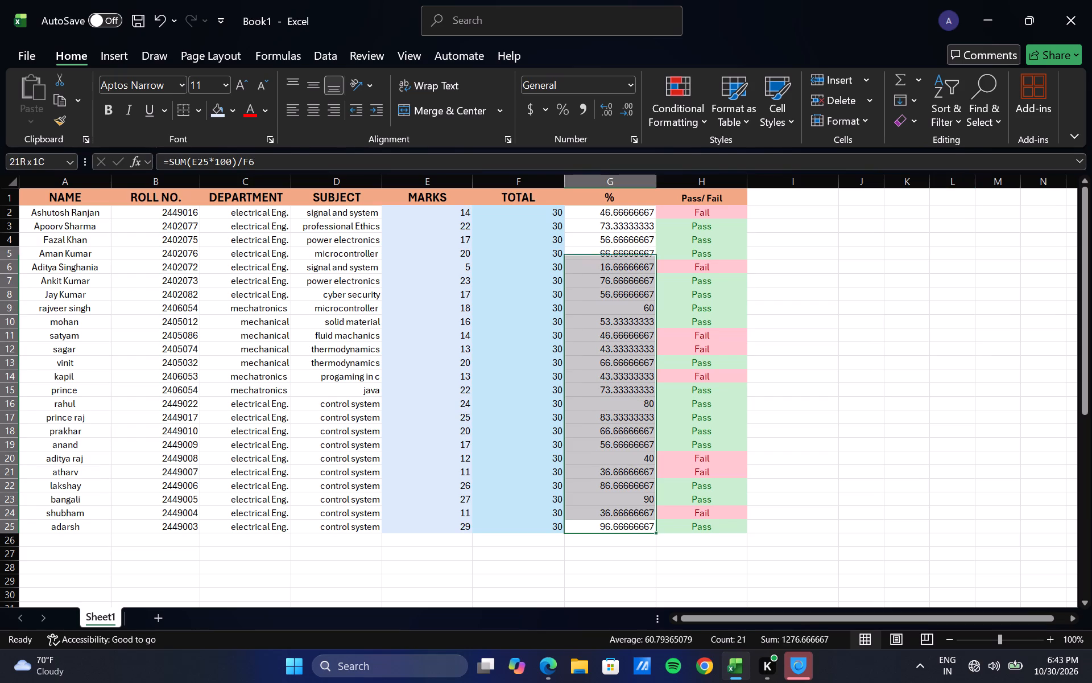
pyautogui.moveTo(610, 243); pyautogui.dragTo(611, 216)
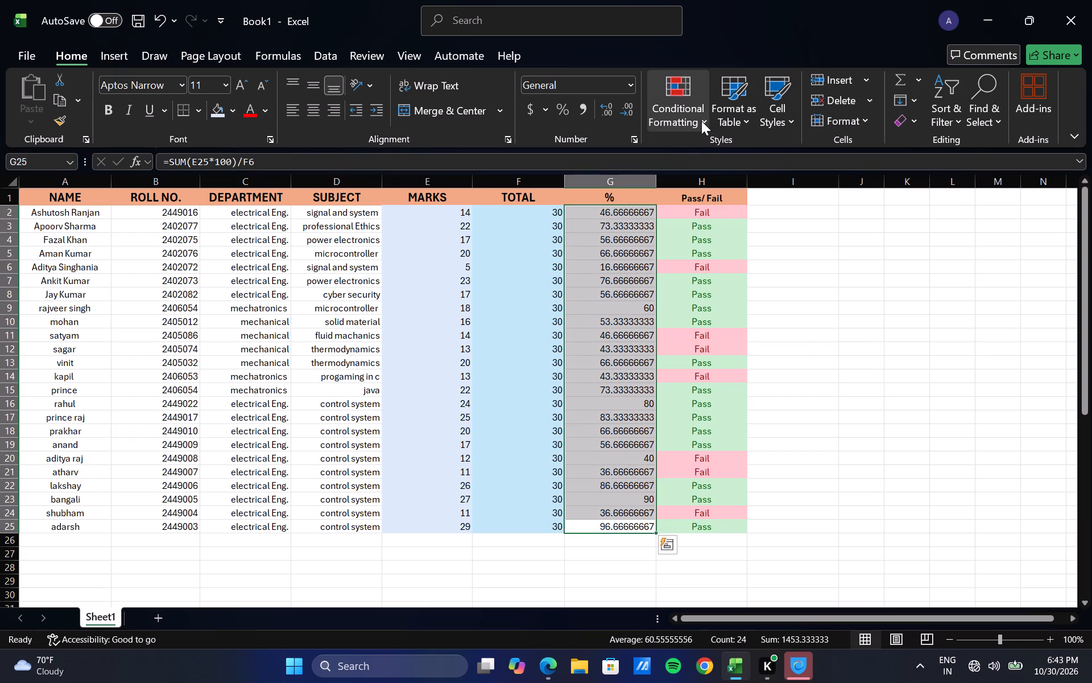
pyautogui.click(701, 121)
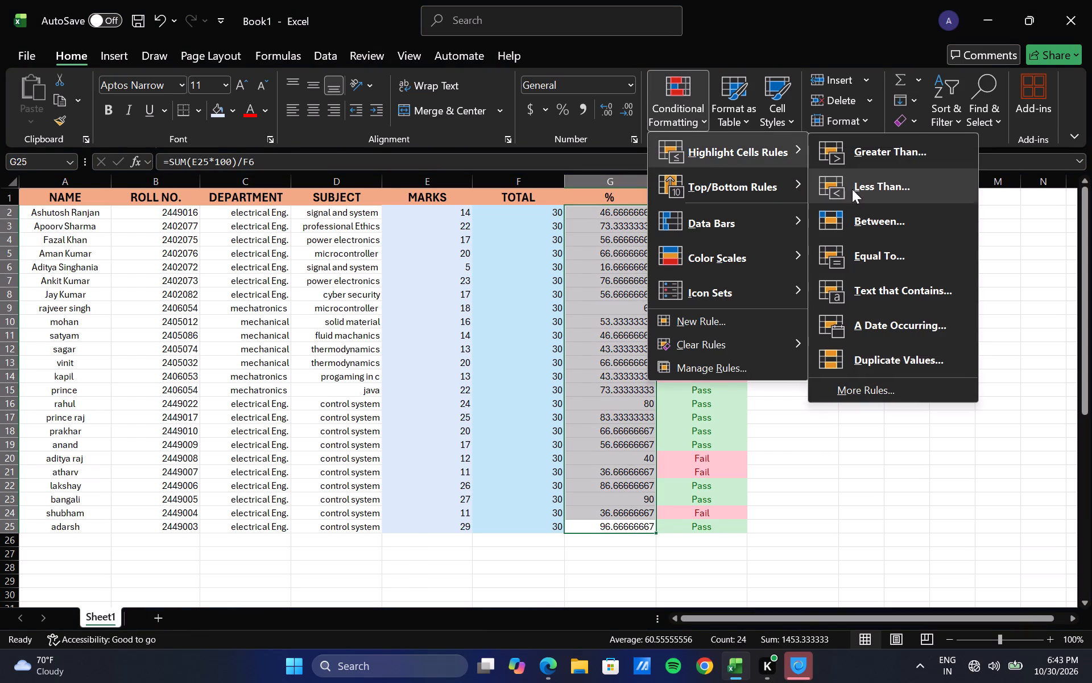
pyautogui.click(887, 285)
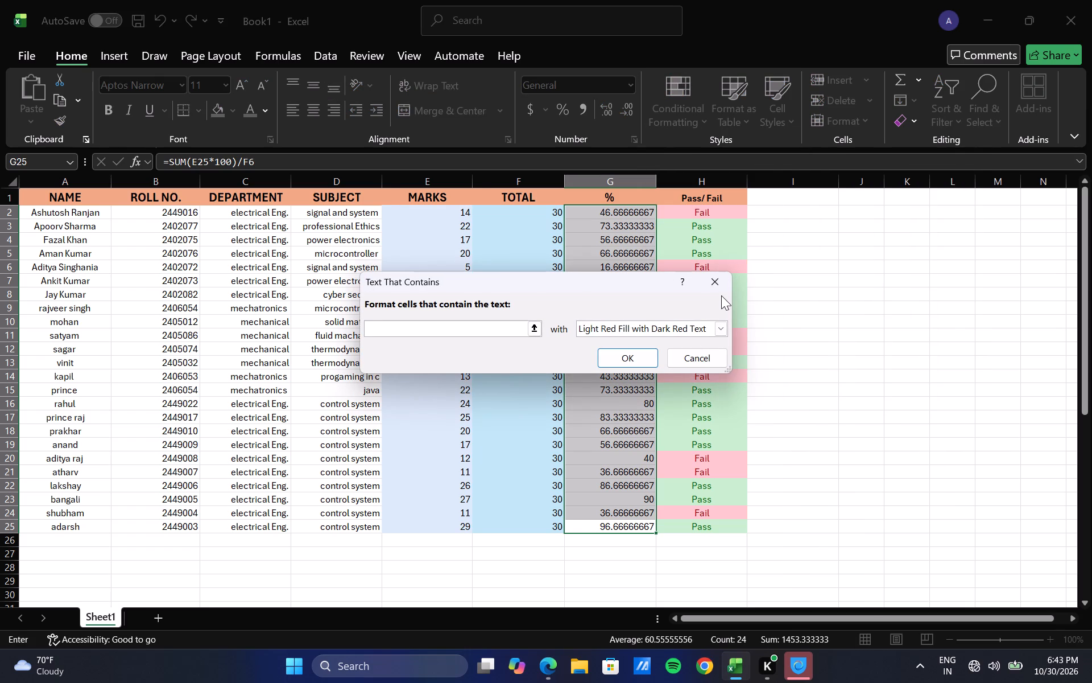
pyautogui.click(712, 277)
# Add a Less Than highlight rule to the % values G2:G25, formatting cells below 50 with Red Text.
pyautogui.click(689, 123)
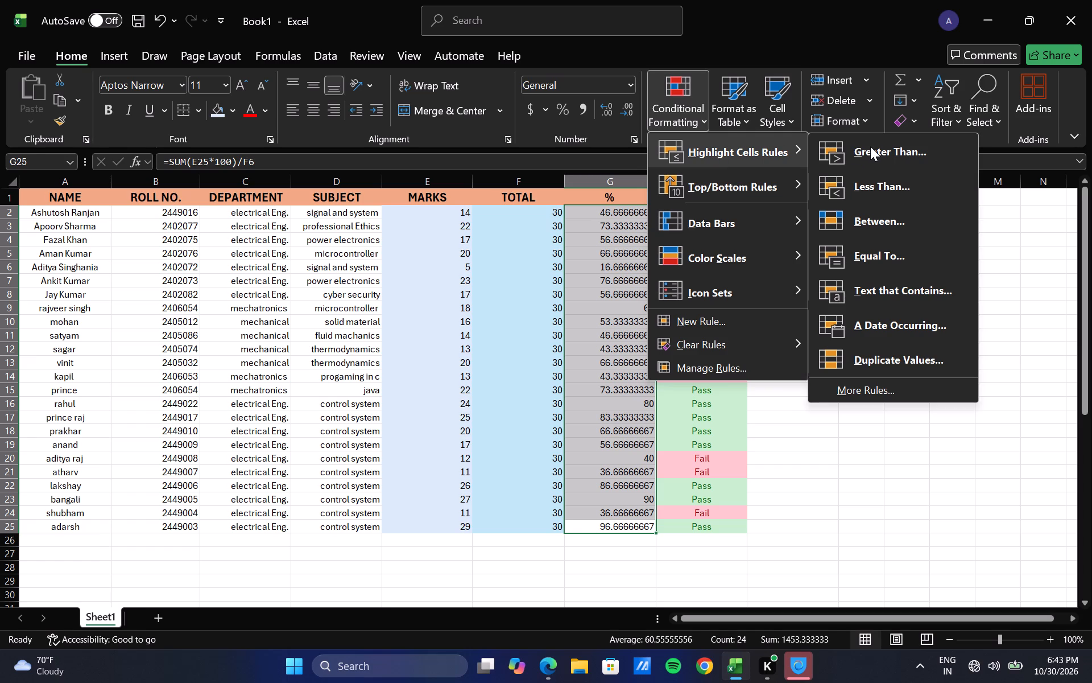
pyautogui.click(874, 186)
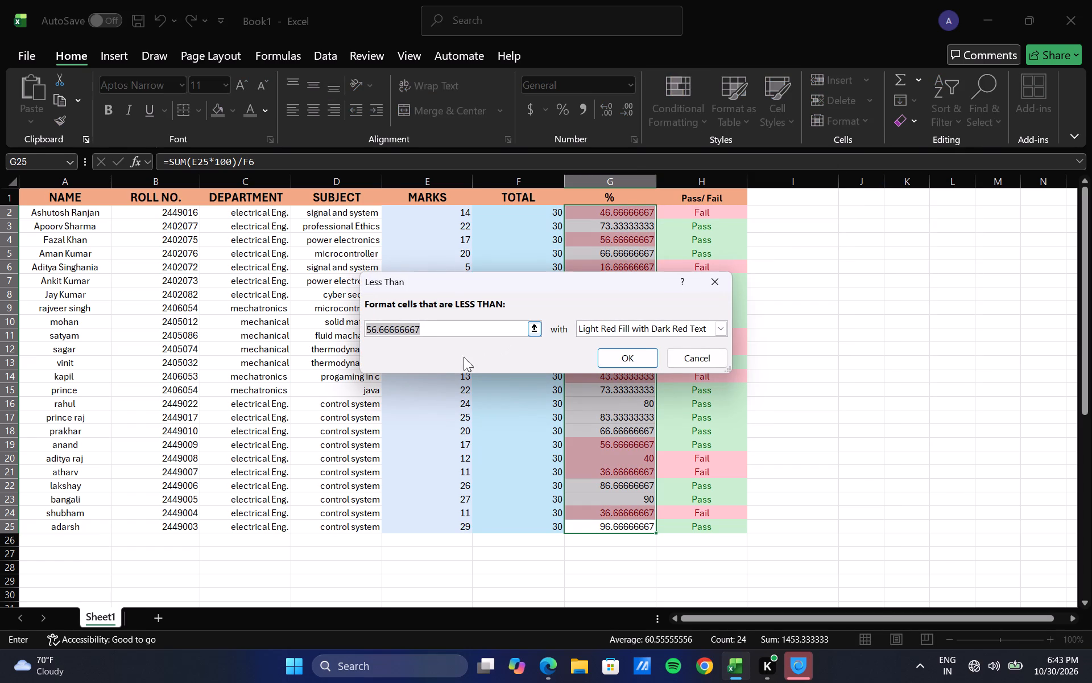
pyautogui.click(434, 331)
pyautogui.press('BackSpace')
pyautogui.press('BackSpace')
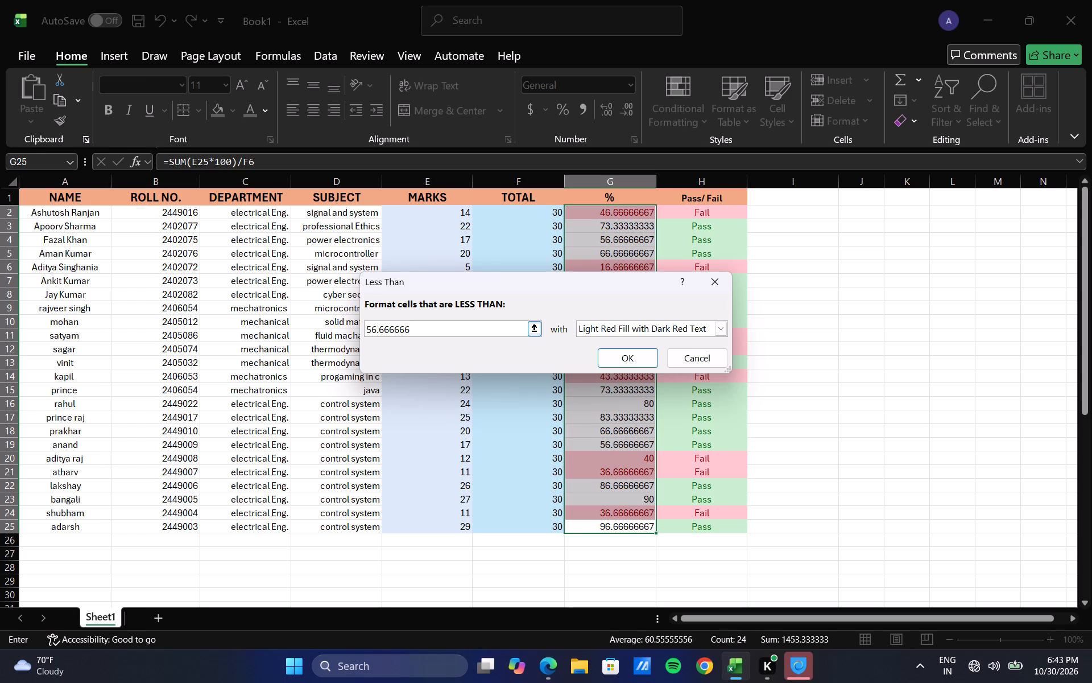
pyautogui.press('BackSpace')
pyautogui.press('BackSpace')
pyautogui.press('BackSpace')
pyautogui.press('BackSpace')
pyautogui.press('BackSpace')
pyautogui.press('BackSpace')
pyautogui.press('BackSpace')
pyautogui.press('BackSpace')
pyautogui.press('0')
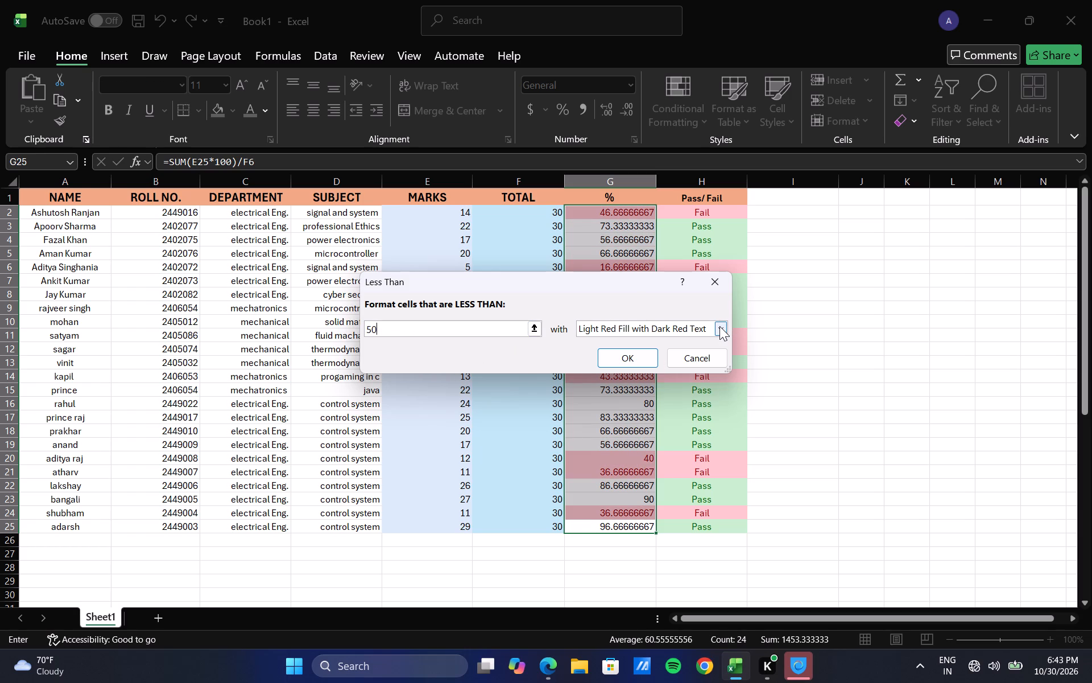
pyautogui.click(719, 326)
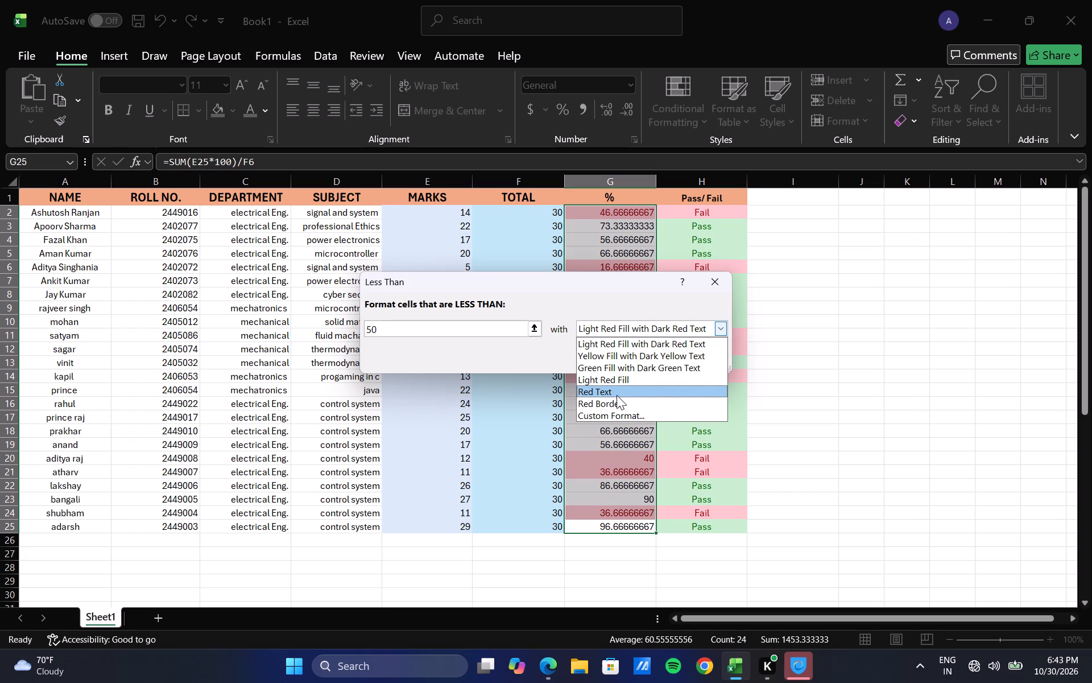
pyautogui.click(617, 395)
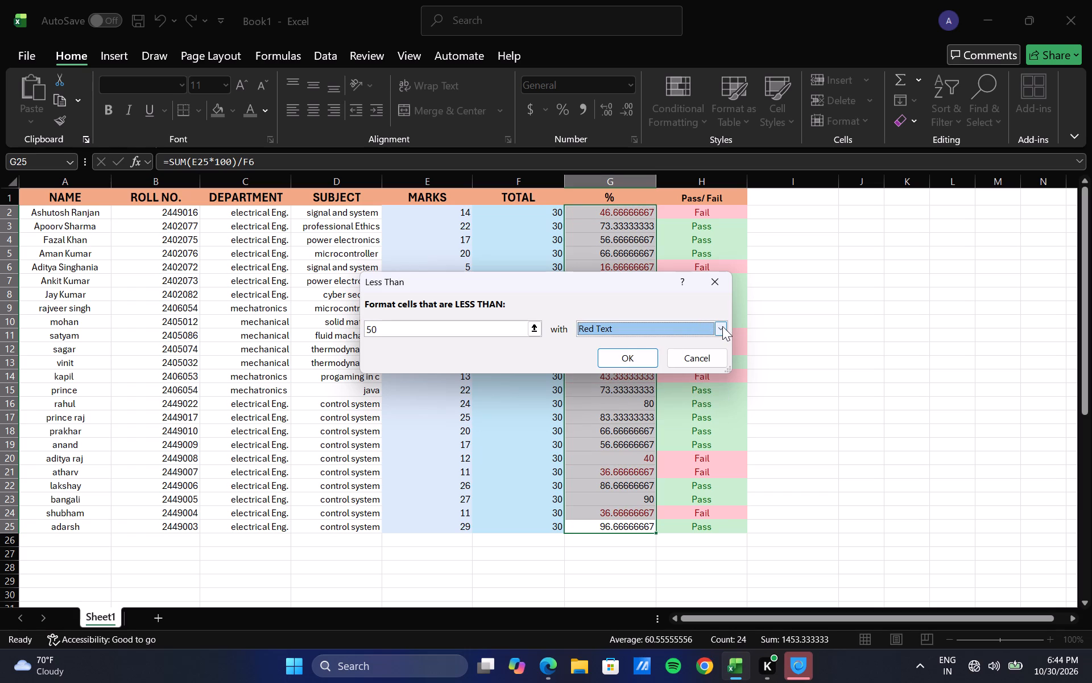
pyautogui.click(722, 326)
pyautogui.click(626, 381)
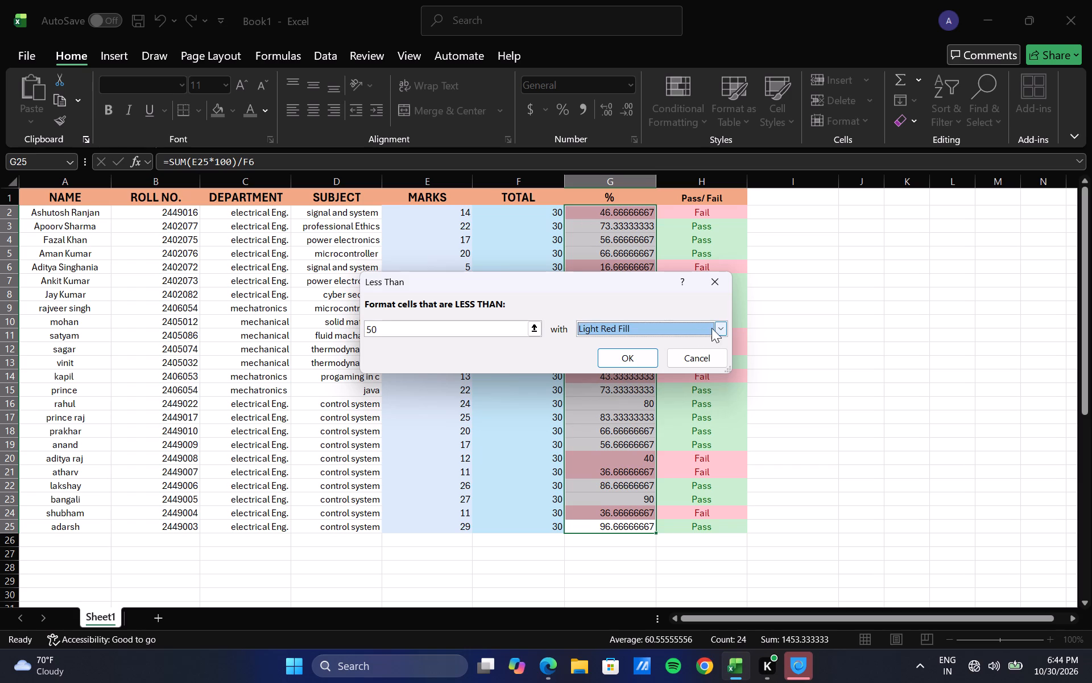
pyautogui.click(722, 330)
pyautogui.click(627, 408)
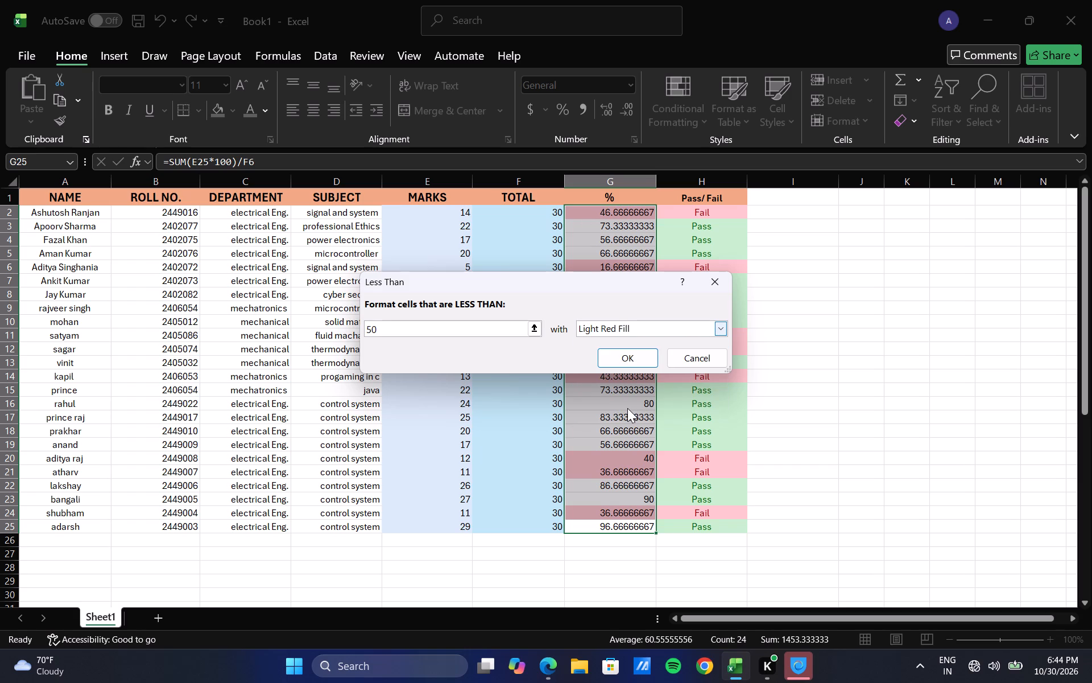
pyautogui.click(717, 332)
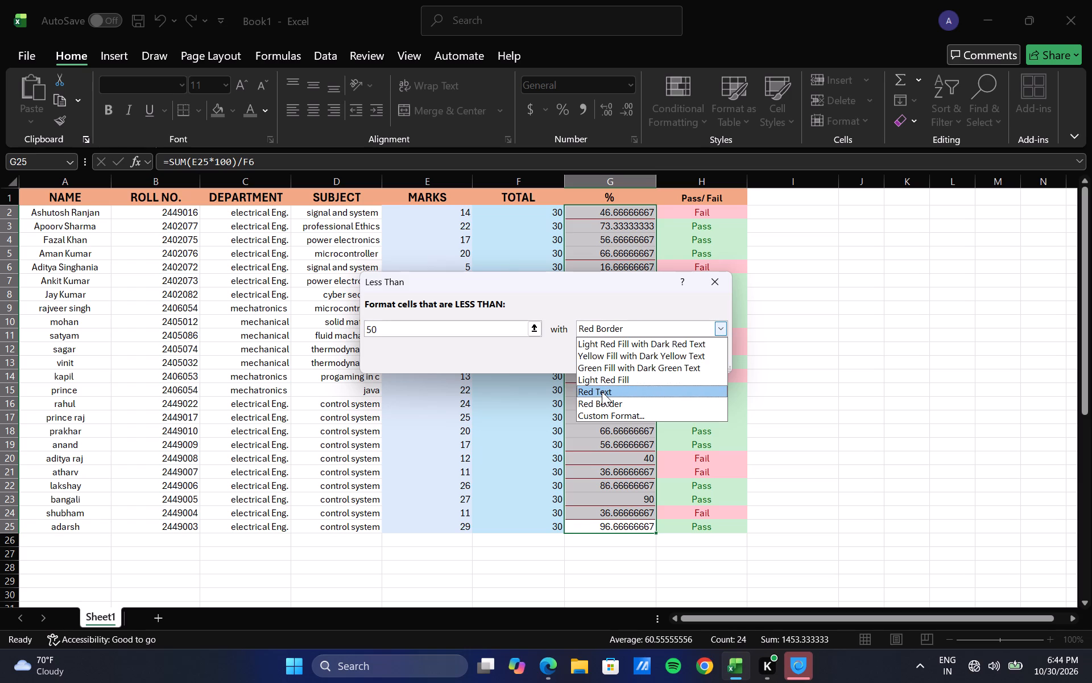
pyautogui.click(602, 392)
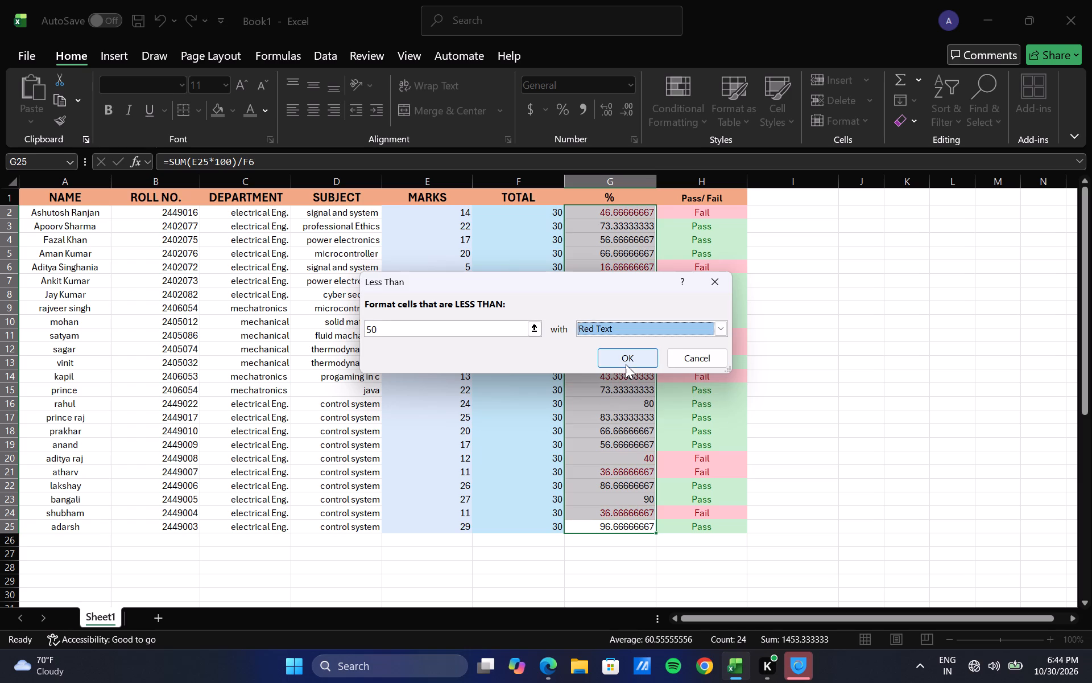
pyautogui.click(626, 362)
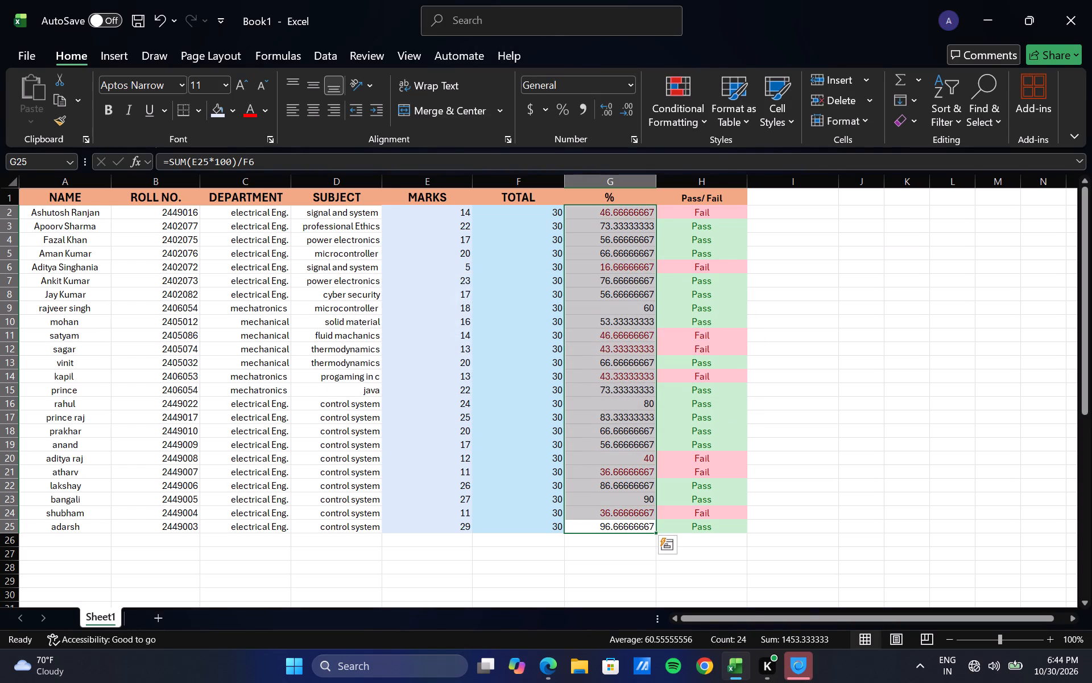
# Start a Greater Than highlight rule on the % values G2:G25 with 50 as the threshold.
pyautogui.click(697, 120)
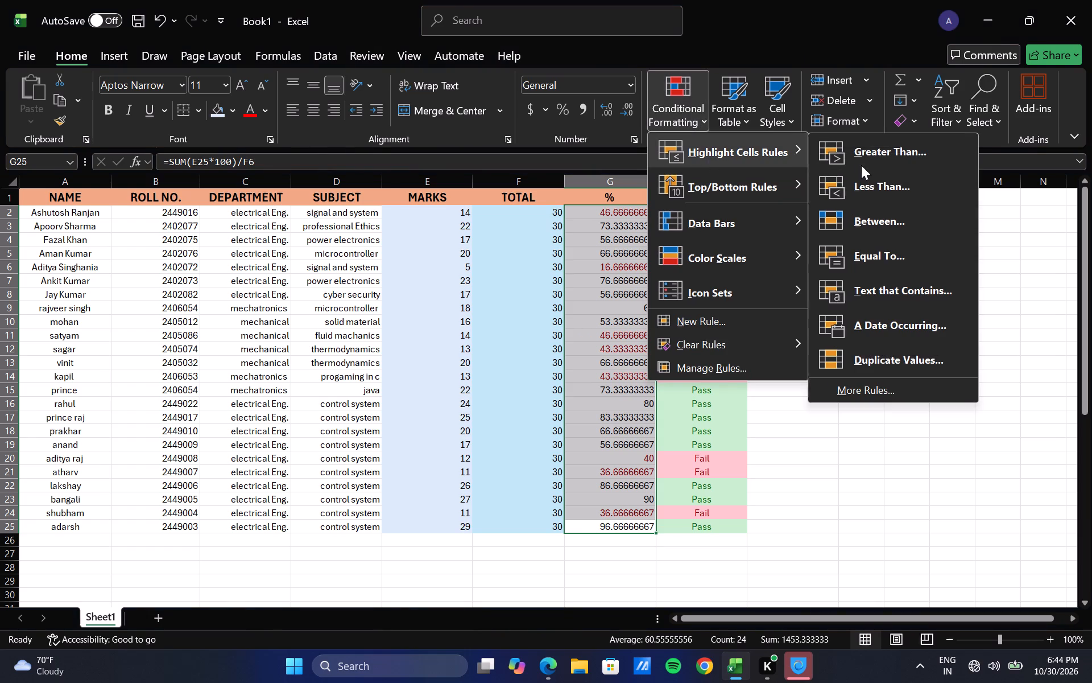
pyautogui.click(872, 146)
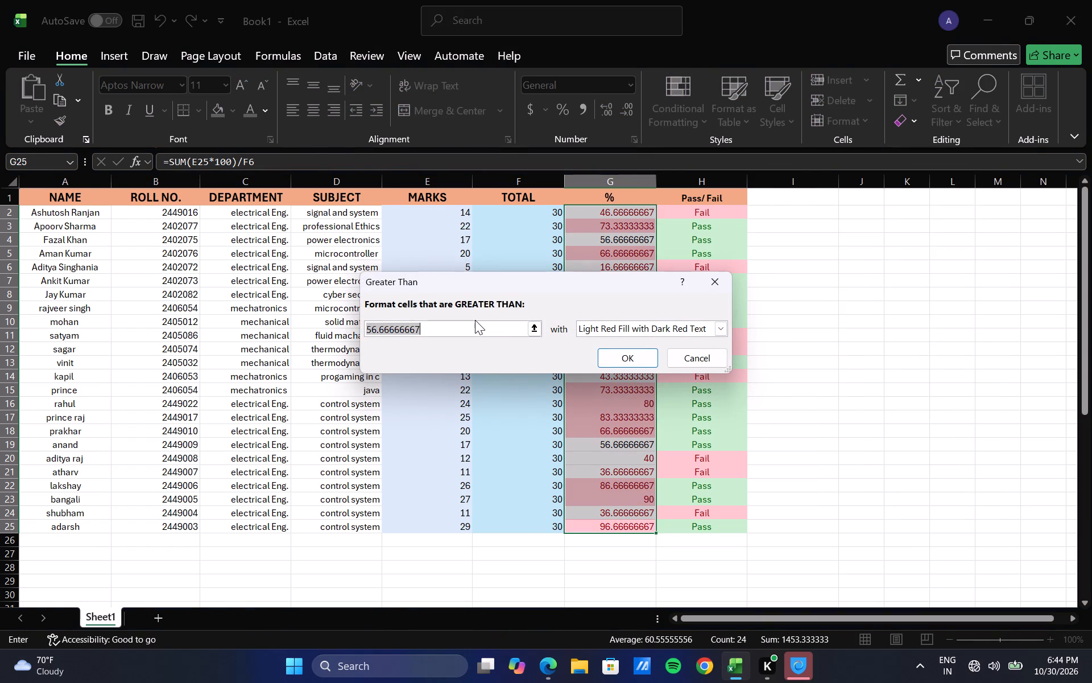
pyautogui.press('BackSpace')
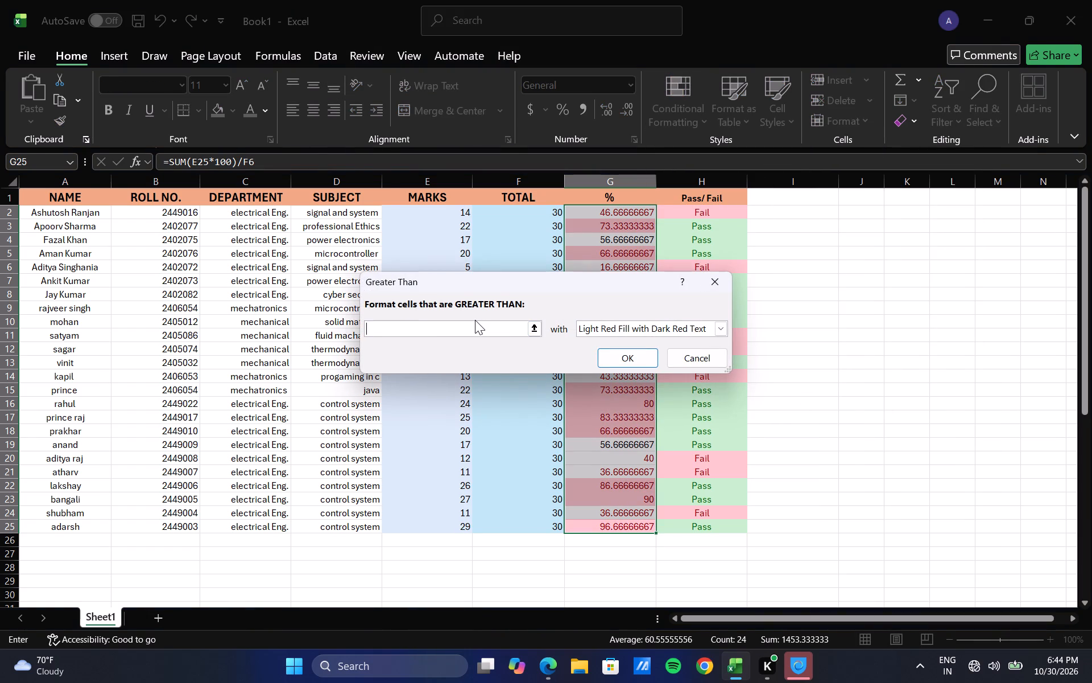
pyautogui.write('50')
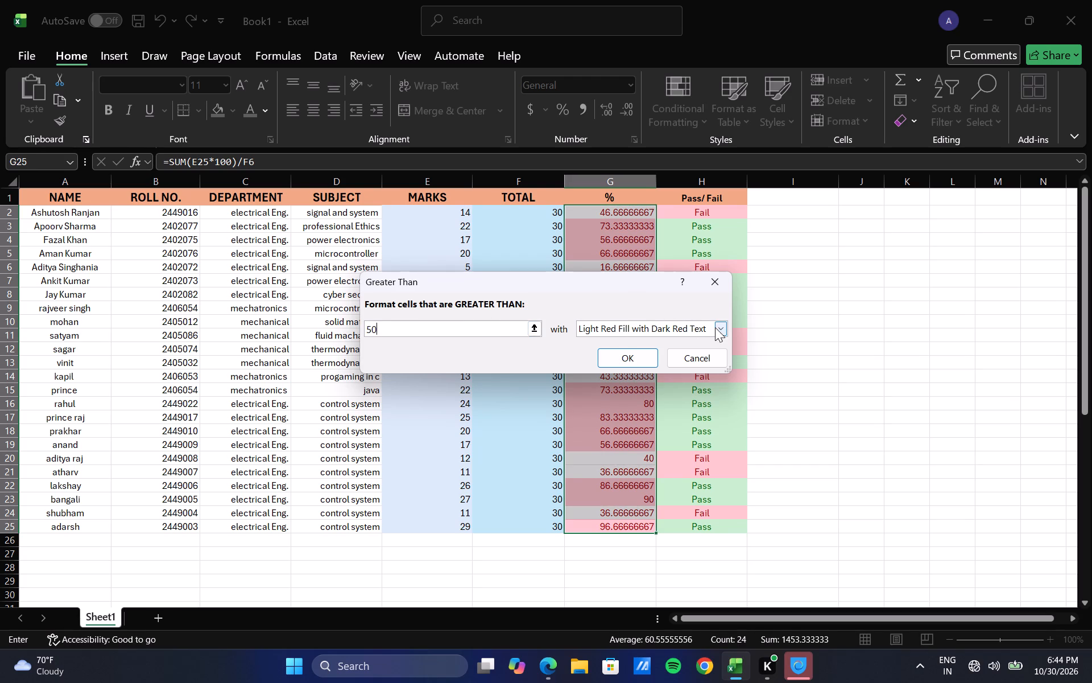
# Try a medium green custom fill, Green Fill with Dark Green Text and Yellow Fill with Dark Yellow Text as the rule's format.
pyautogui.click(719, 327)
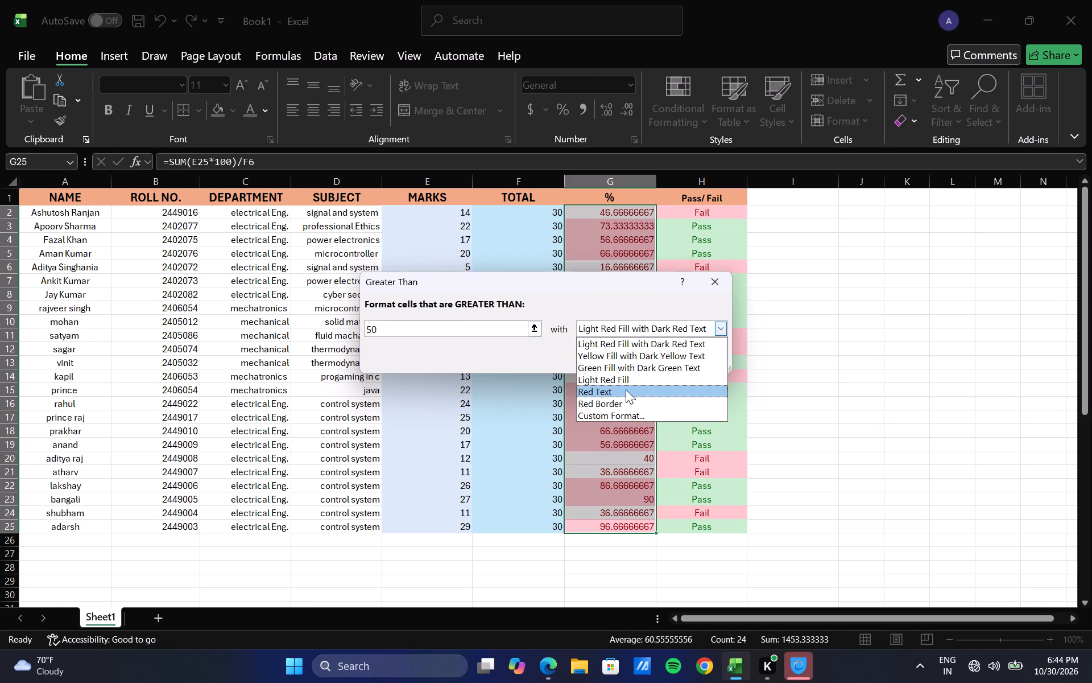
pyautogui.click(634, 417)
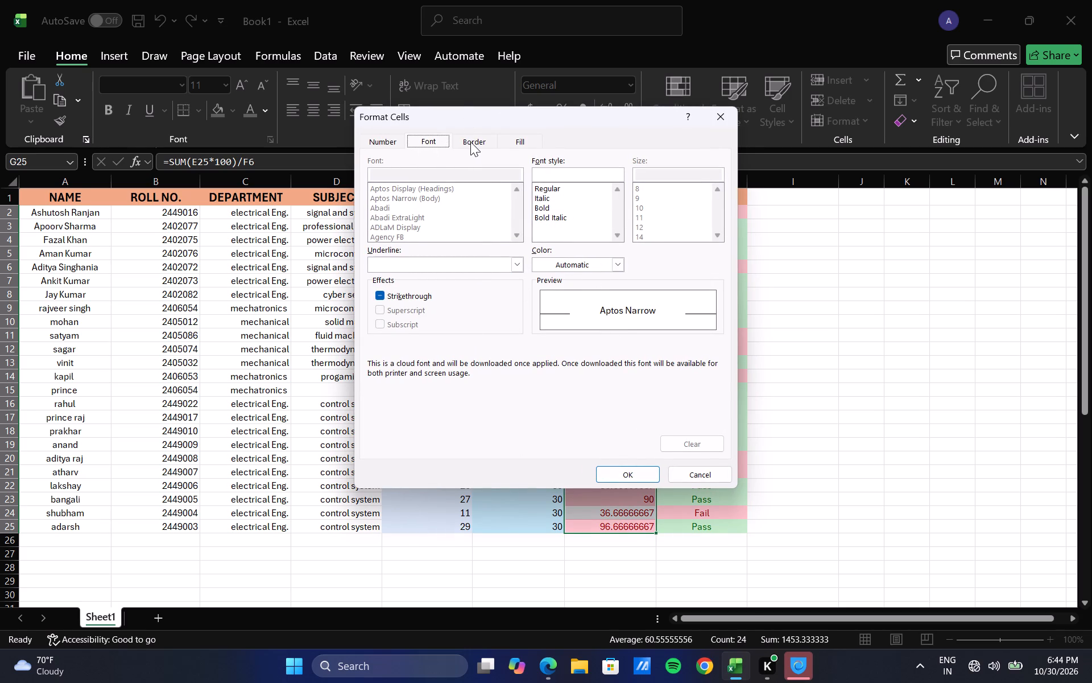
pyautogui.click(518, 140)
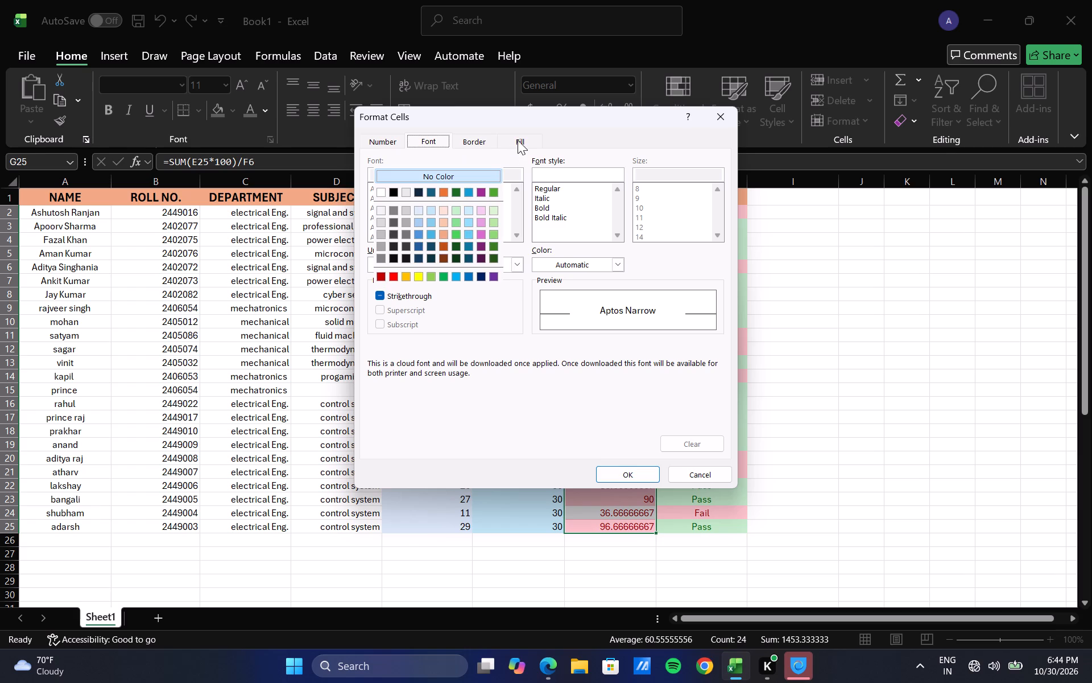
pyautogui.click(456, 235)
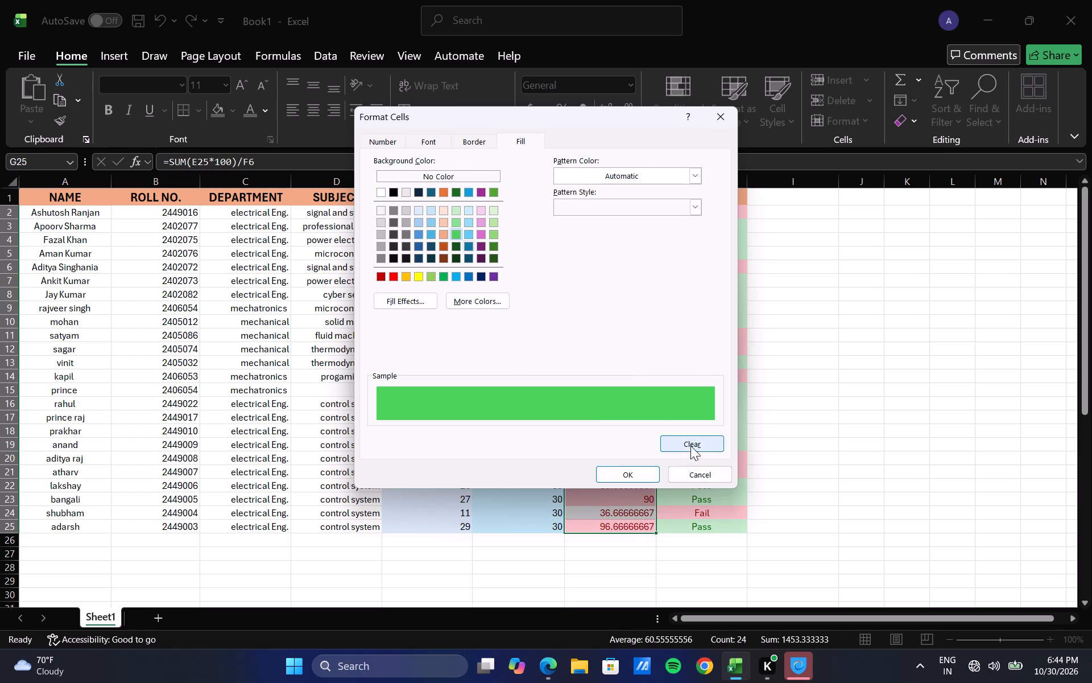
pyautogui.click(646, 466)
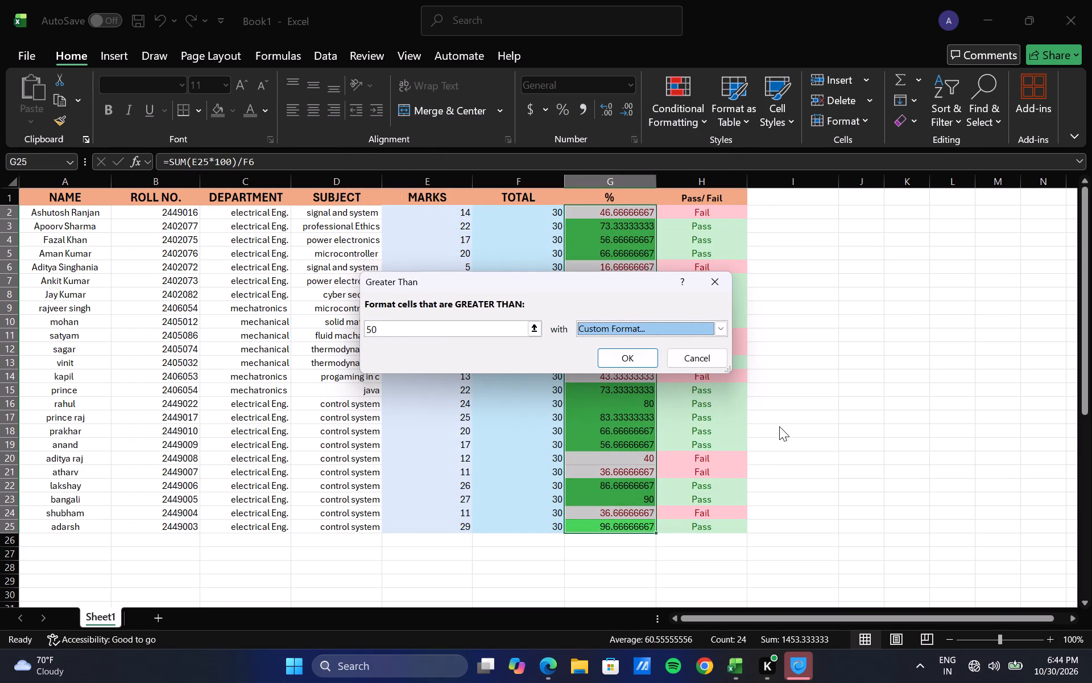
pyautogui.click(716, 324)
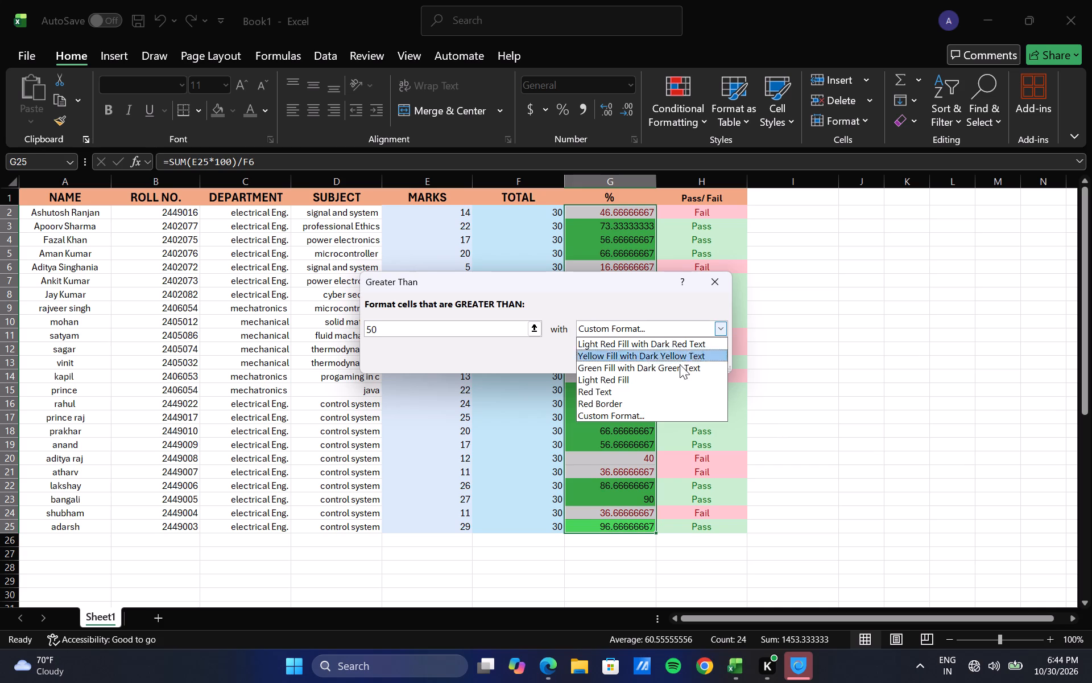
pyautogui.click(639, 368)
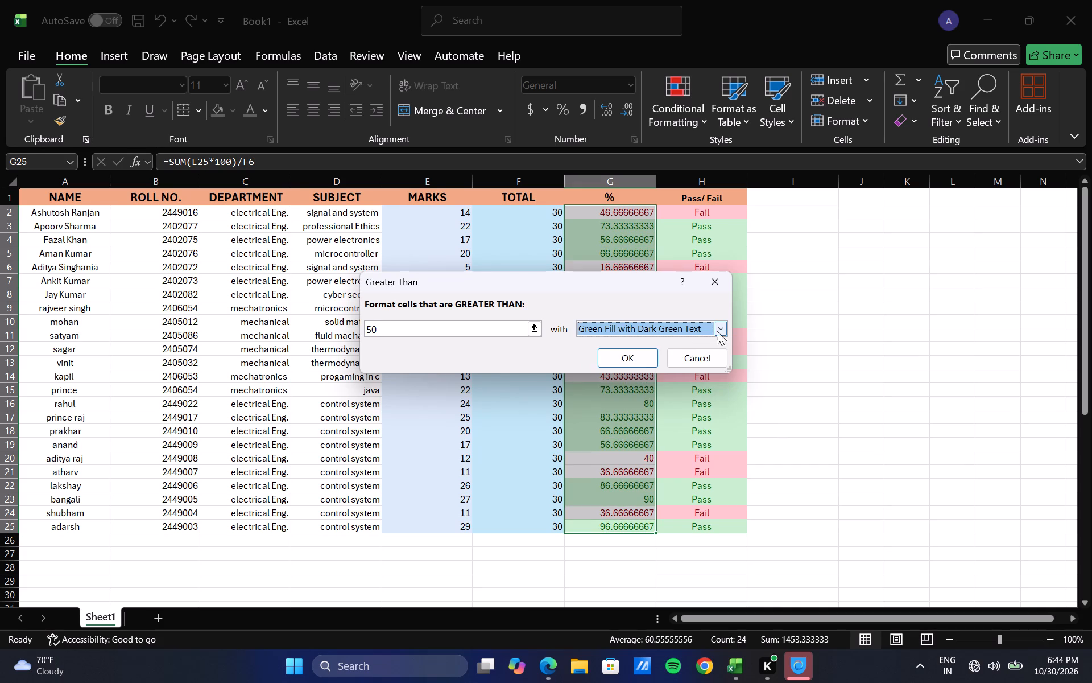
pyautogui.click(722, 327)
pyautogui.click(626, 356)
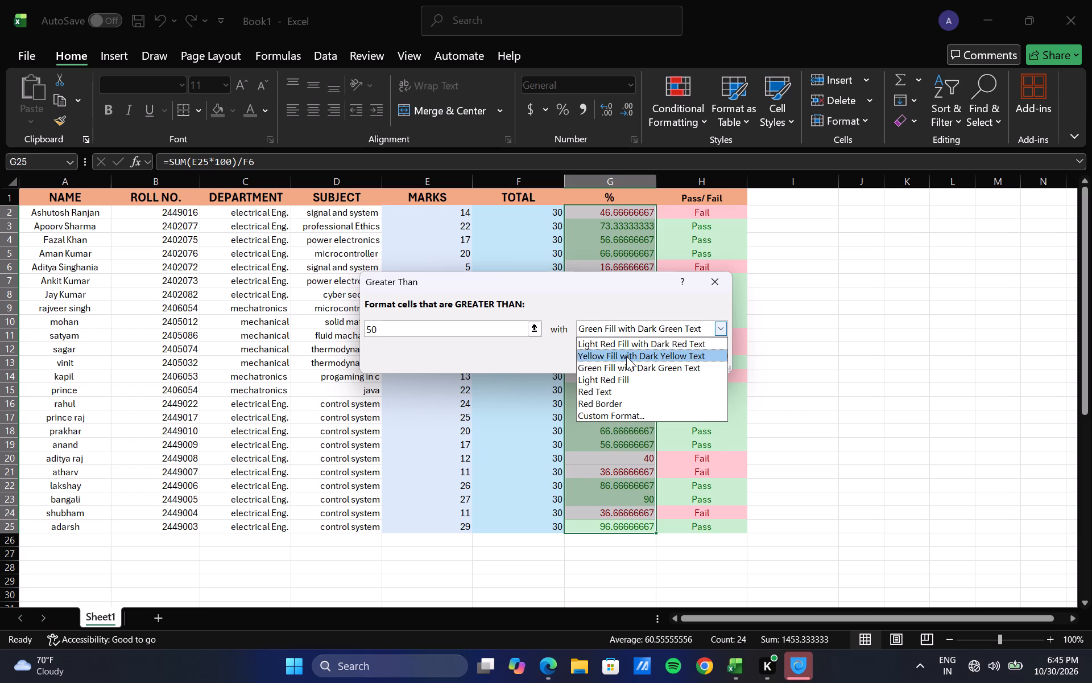
# Give the greater-than-50 rule a custom format with the second-lightest tint of theme green as fill, and apply the rule.
pyautogui.click(725, 330)
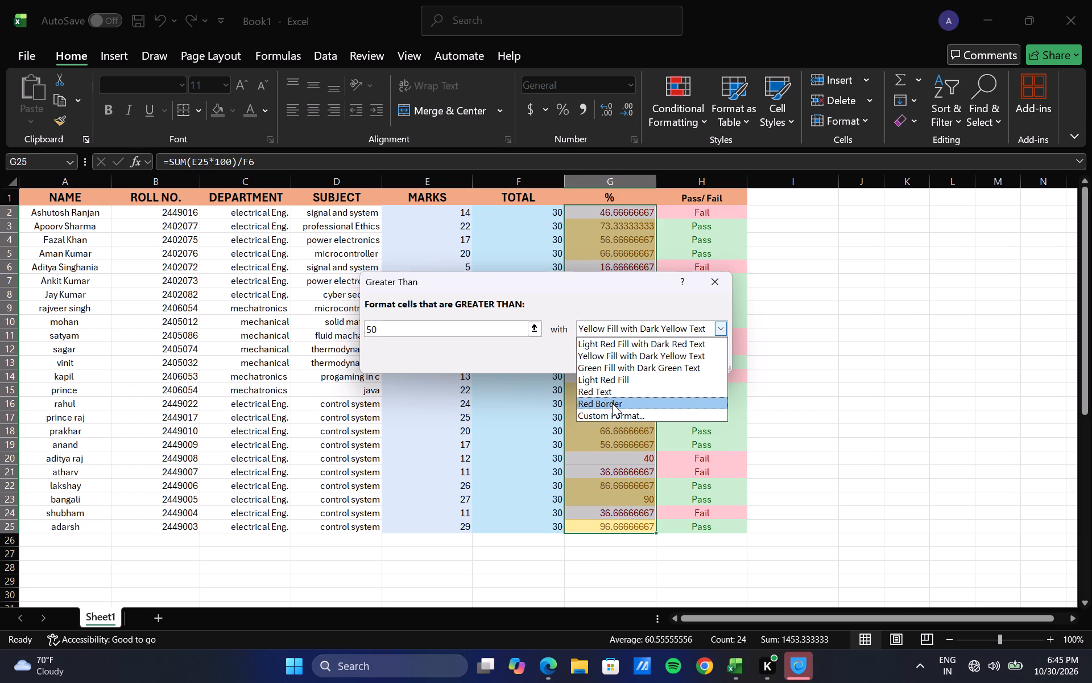
pyautogui.click(615, 417)
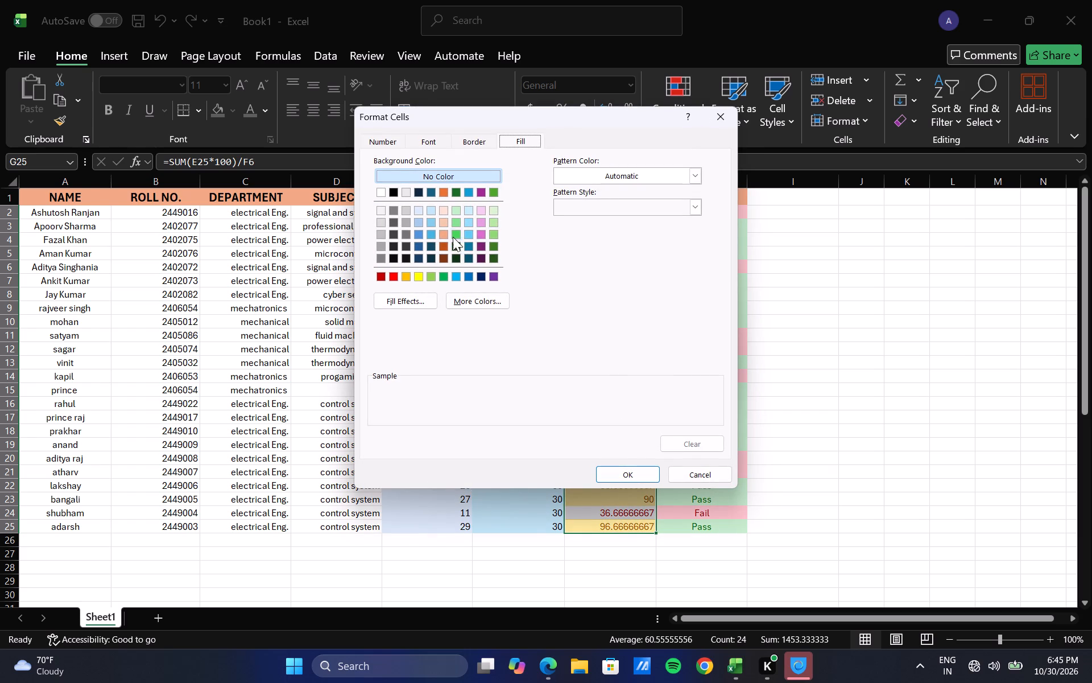
pyautogui.click(457, 219)
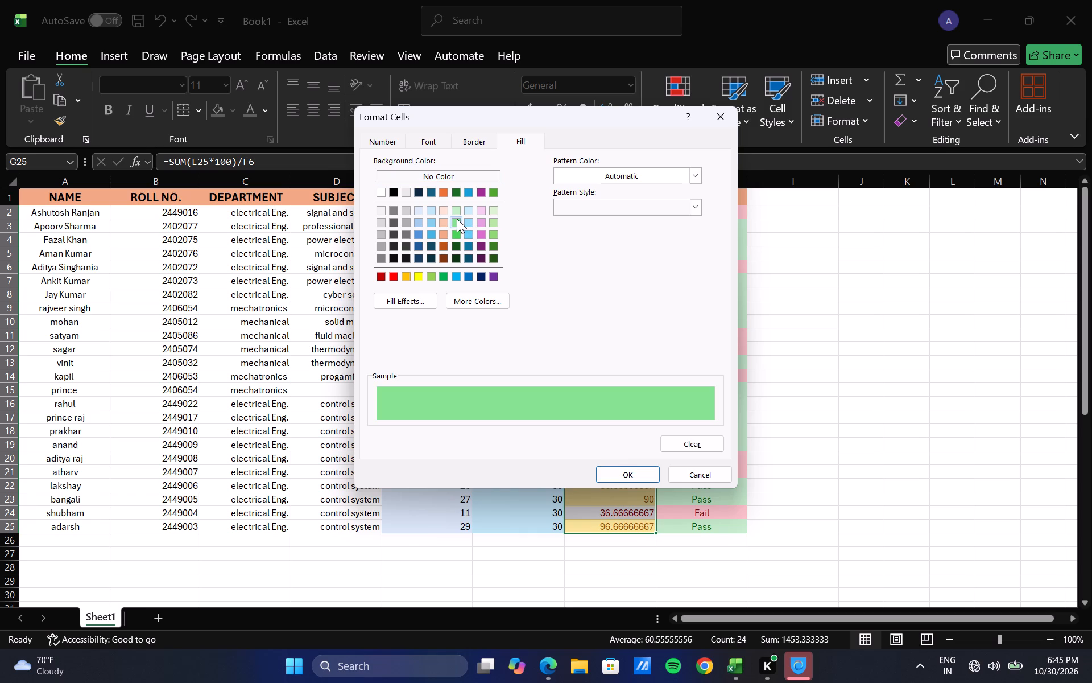
pyautogui.click(427, 142)
pyautogui.click(624, 471)
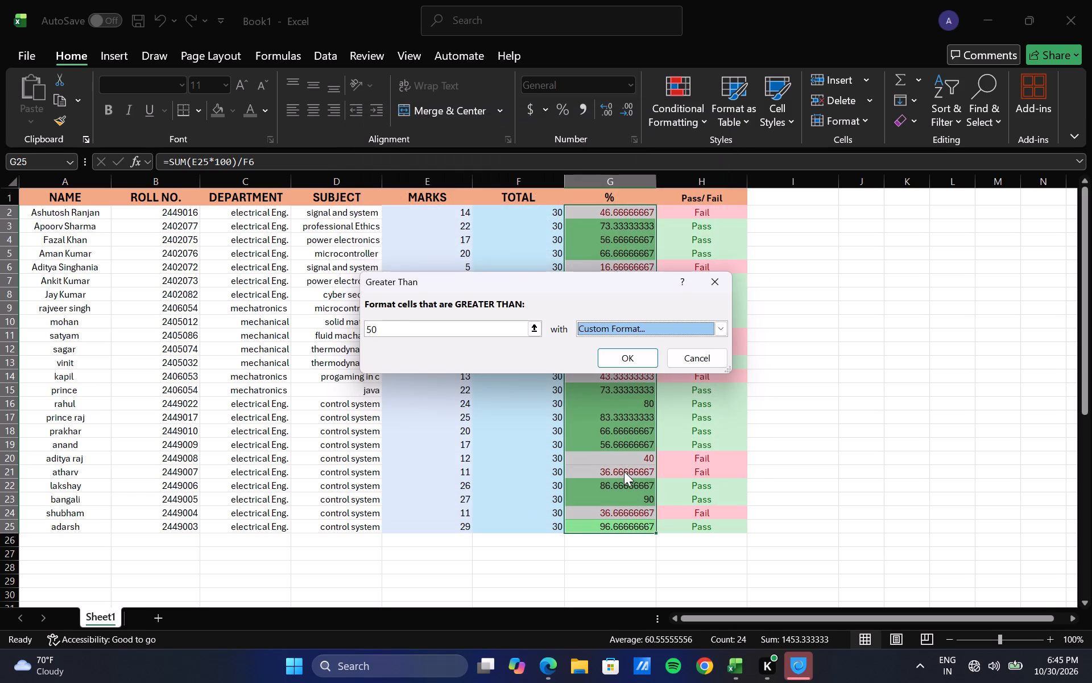
pyautogui.click(621, 353)
pyautogui.click(874, 333)
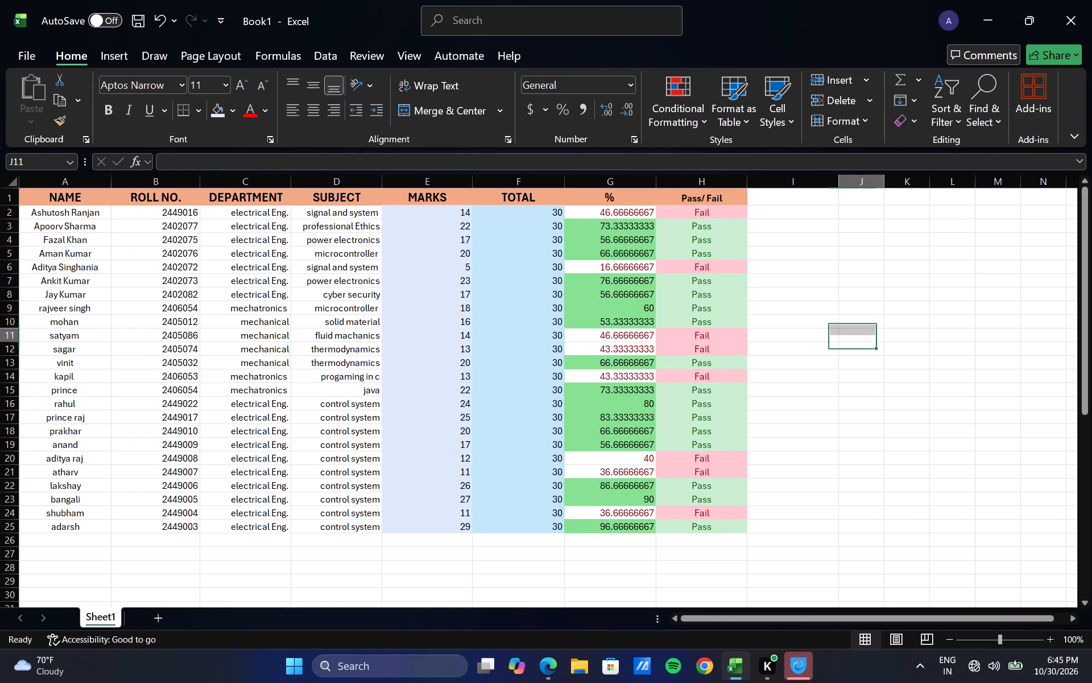
# Conditionally format DEPARTMENT cells C2:C25 containing the text electrical Eng. with Yellow Fill with Dark Yellow Text.
pyautogui.moveTo(208, 529); pyautogui.dragTo(238, 409)
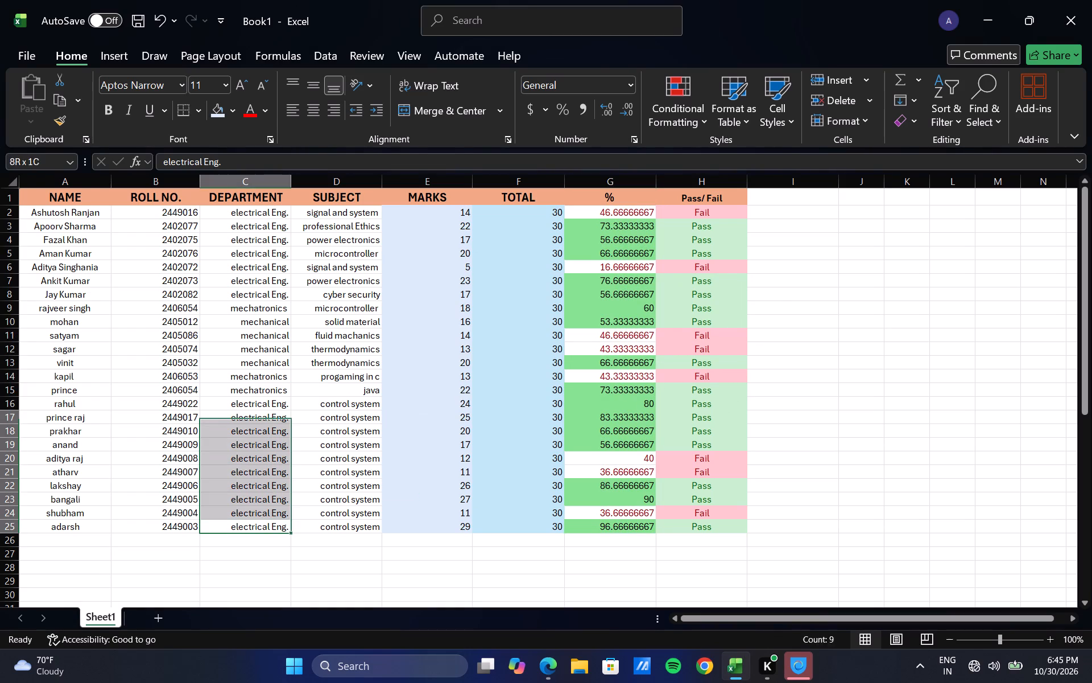
pyautogui.moveTo(238, 409); pyautogui.dragTo(263, 216)
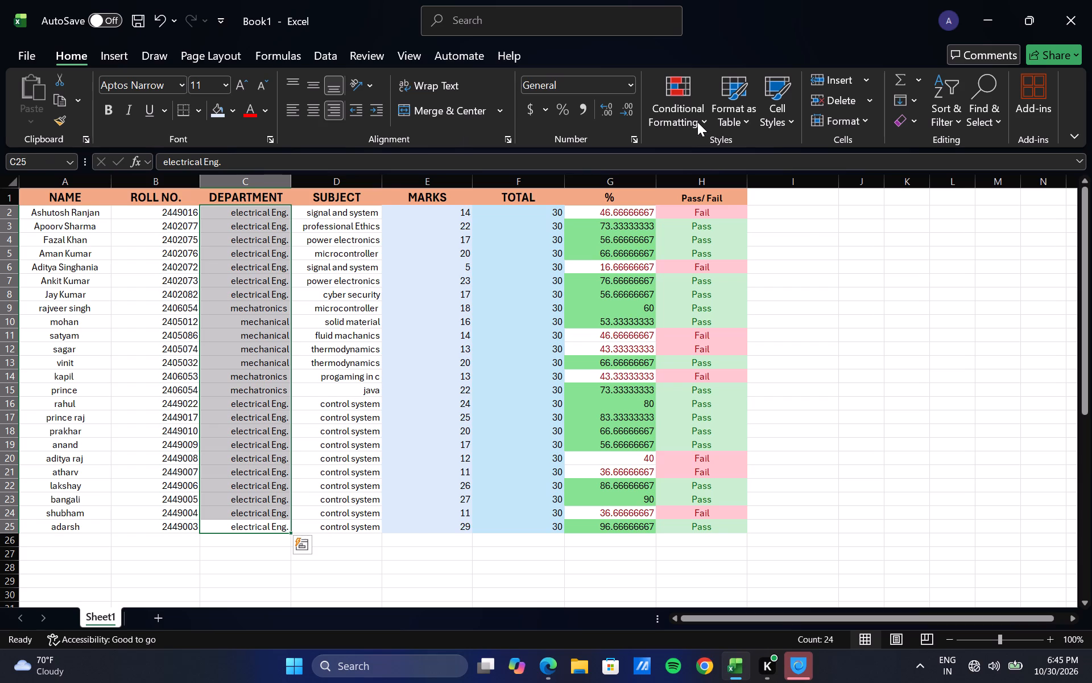
pyautogui.click(697, 121)
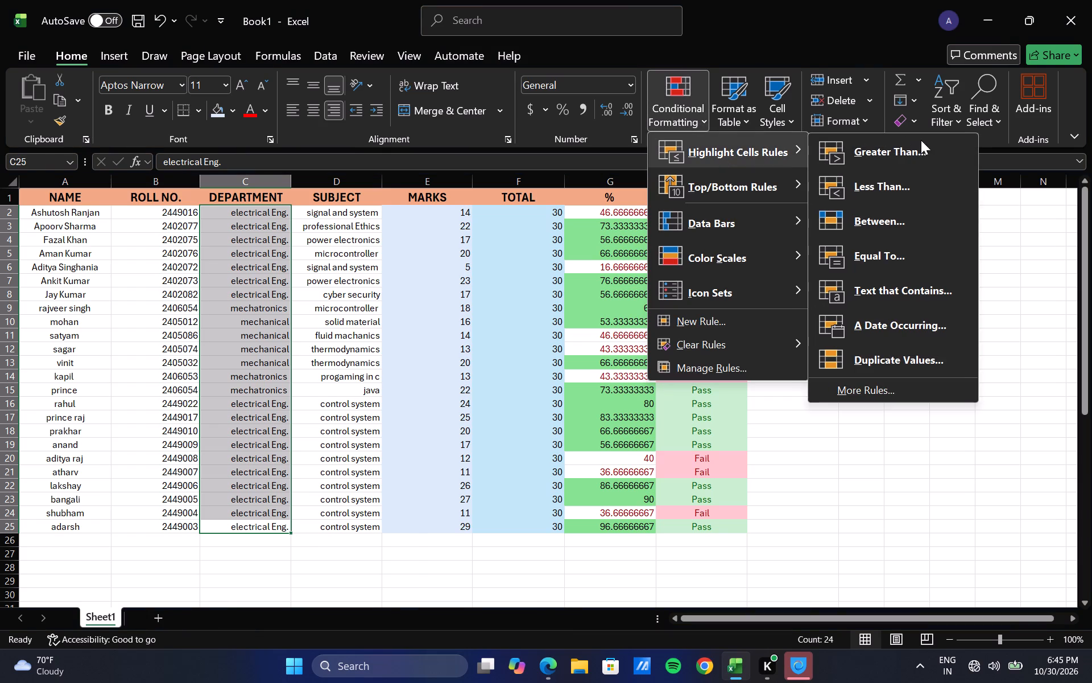
pyautogui.click(879, 285)
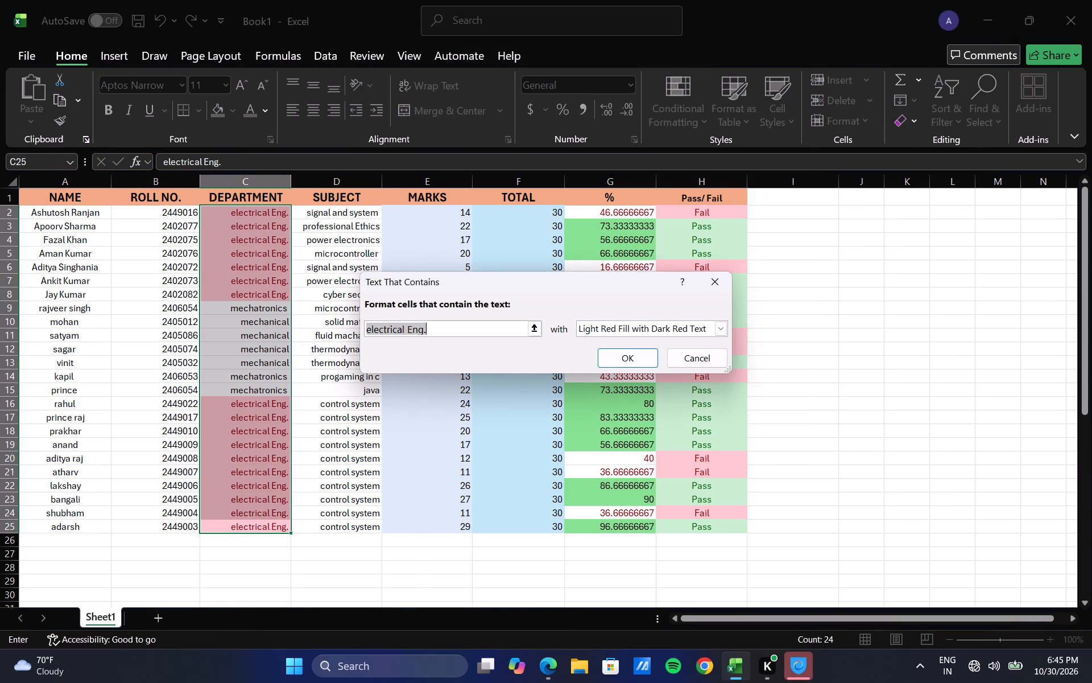
pyautogui.click(725, 330)
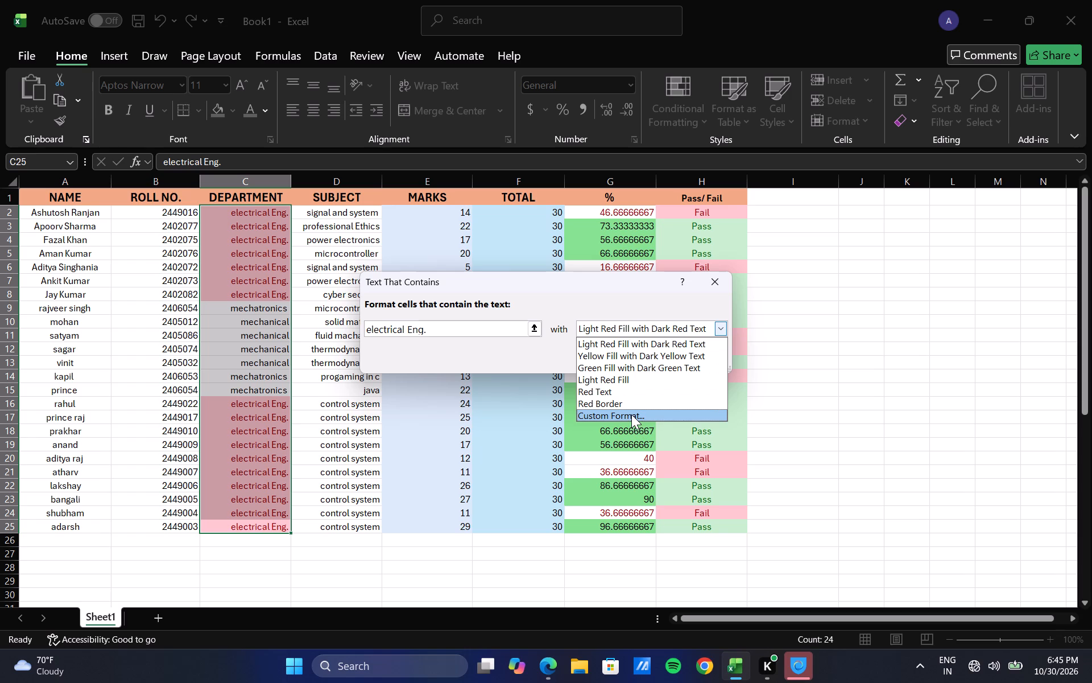
pyautogui.click(639, 353)
pyautogui.click(617, 359)
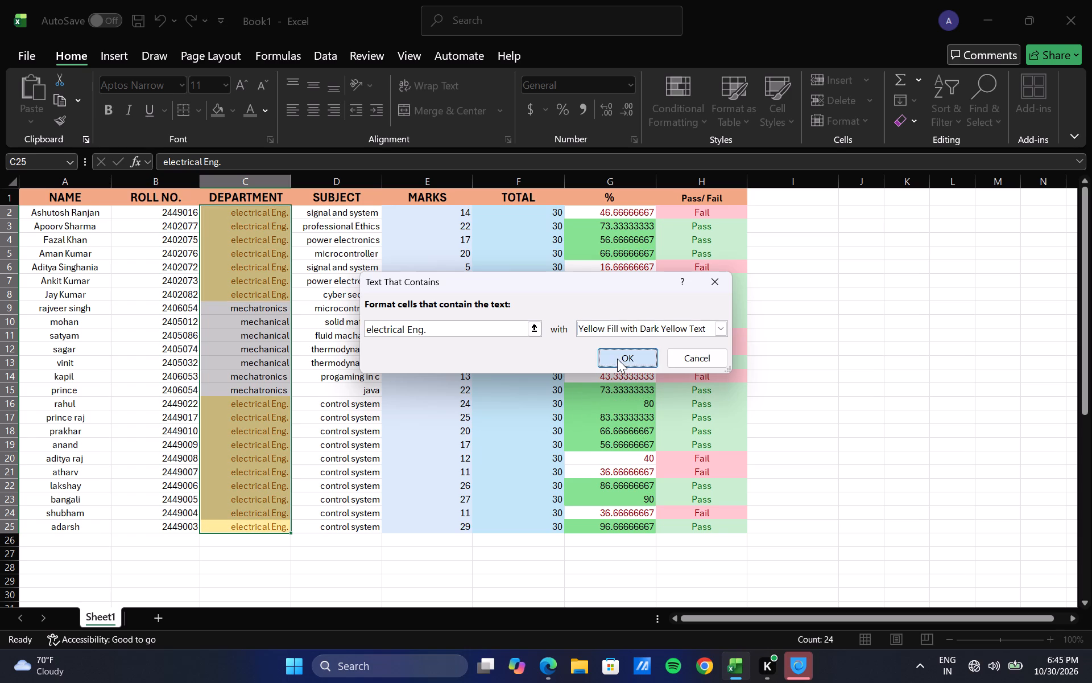
pyautogui.click(264, 569)
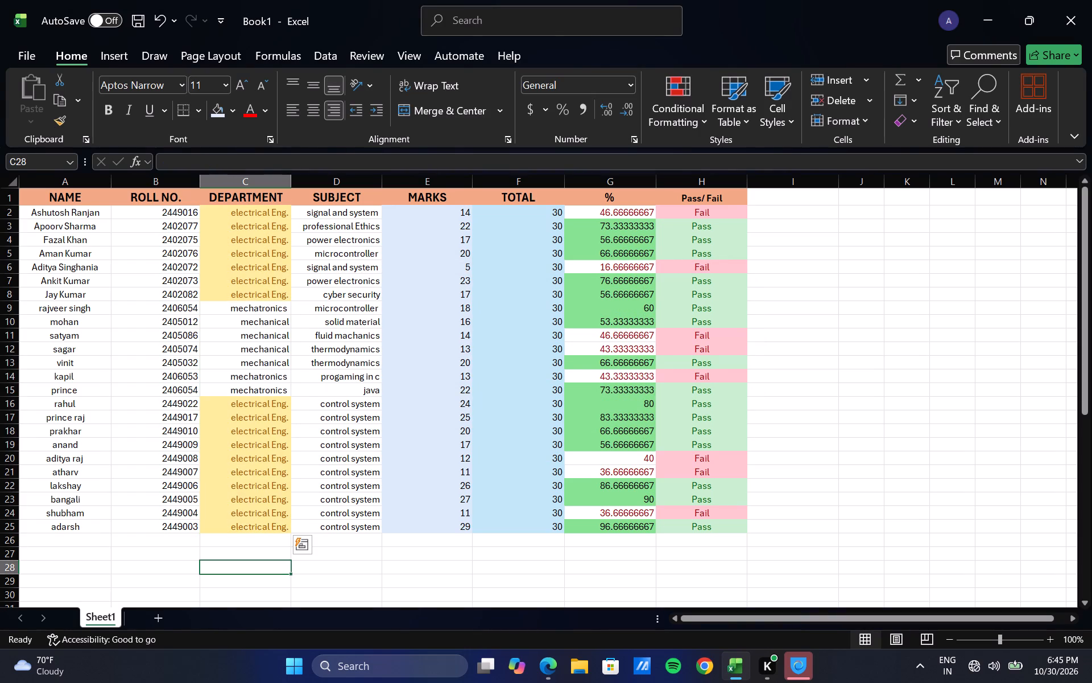
# Conditionally format DEPARTMENT cells C9:C16 containing the text mechatronics with Green Fill with Dark Green Text.
pyautogui.moveTo(263, 400); pyautogui.dragTo(262, 360)
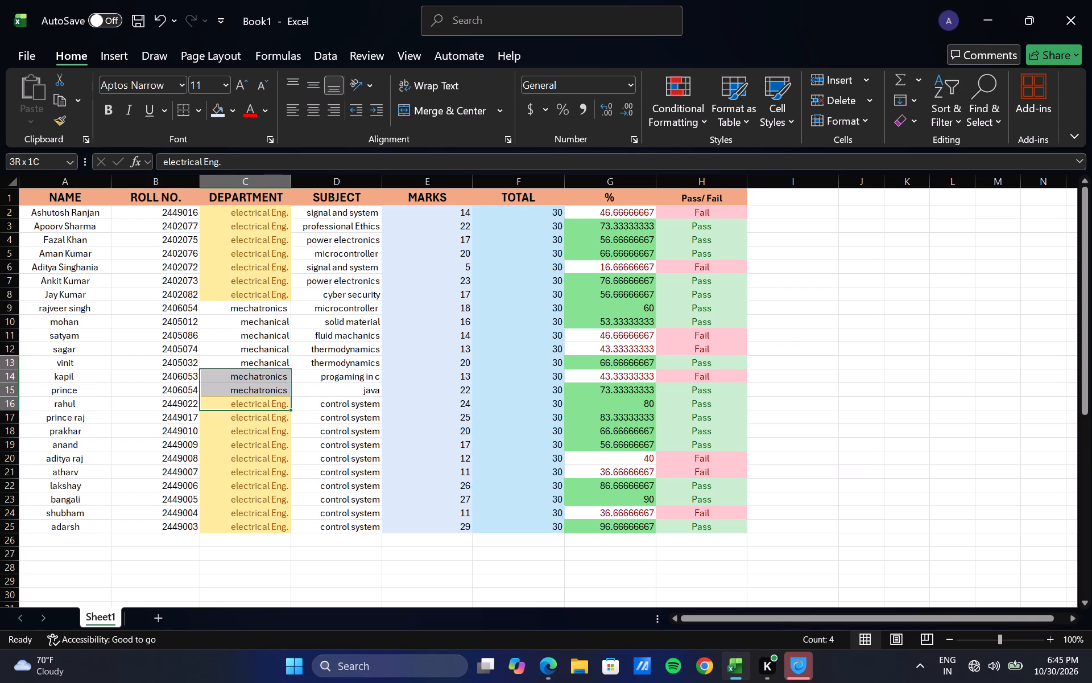
pyautogui.moveTo(262, 360); pyautogui.dragTo(261, 307)
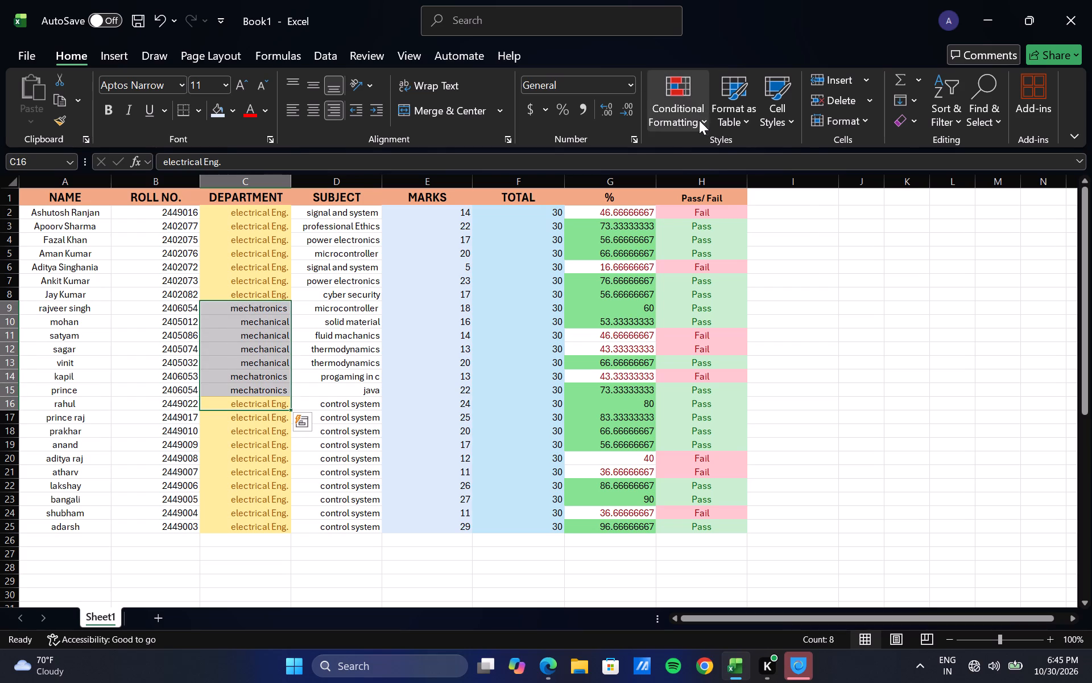
pyautogui.click(699, 120)
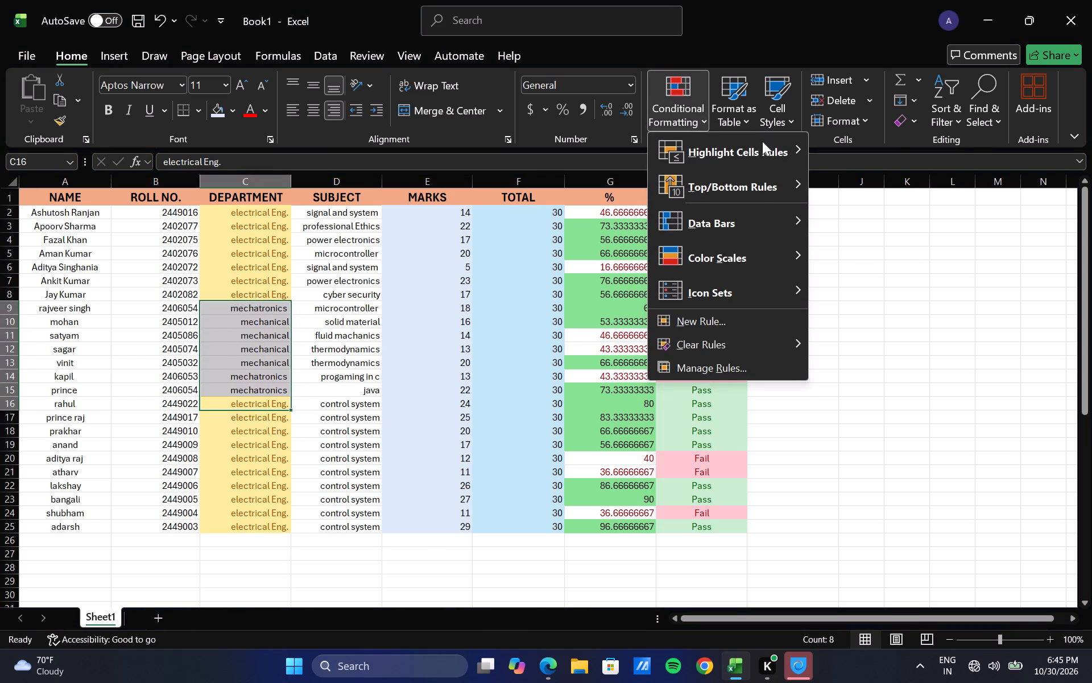
pyautogui.click(873, 279)
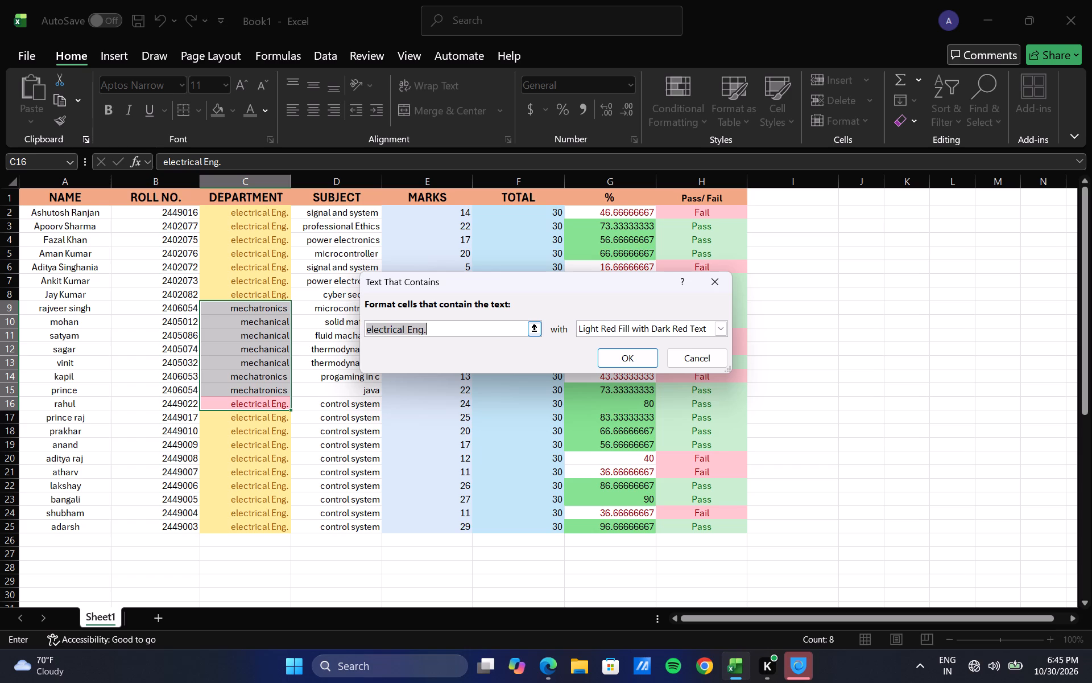
pyautogui.press('BackSpace')
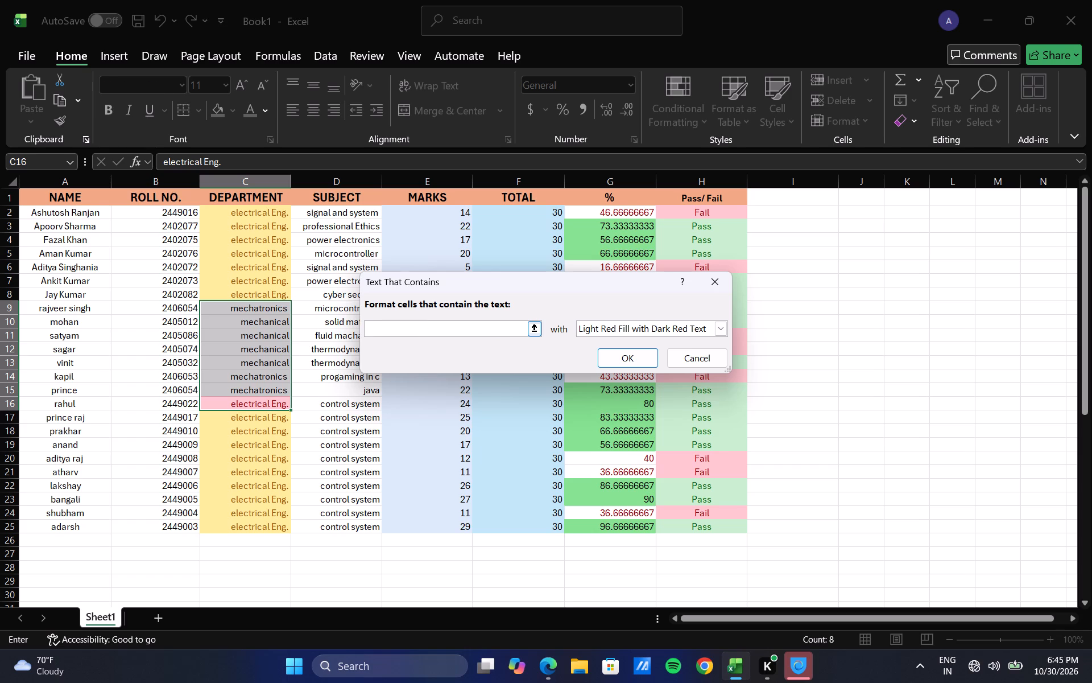
pyautogui.write('me')
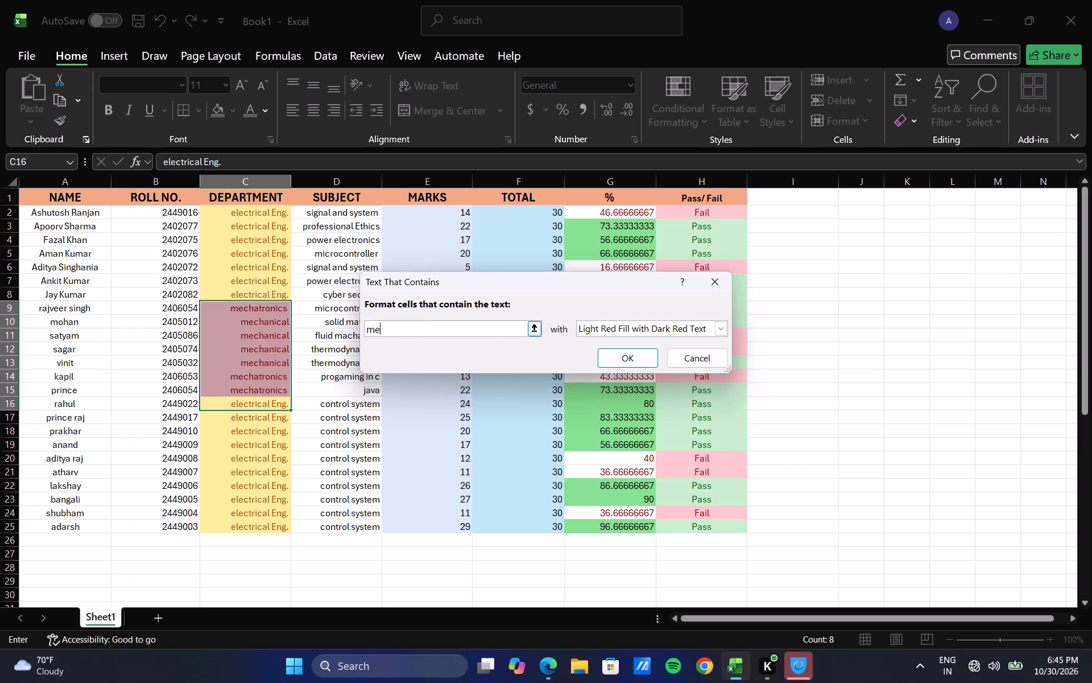
pyautogui.write('cg')
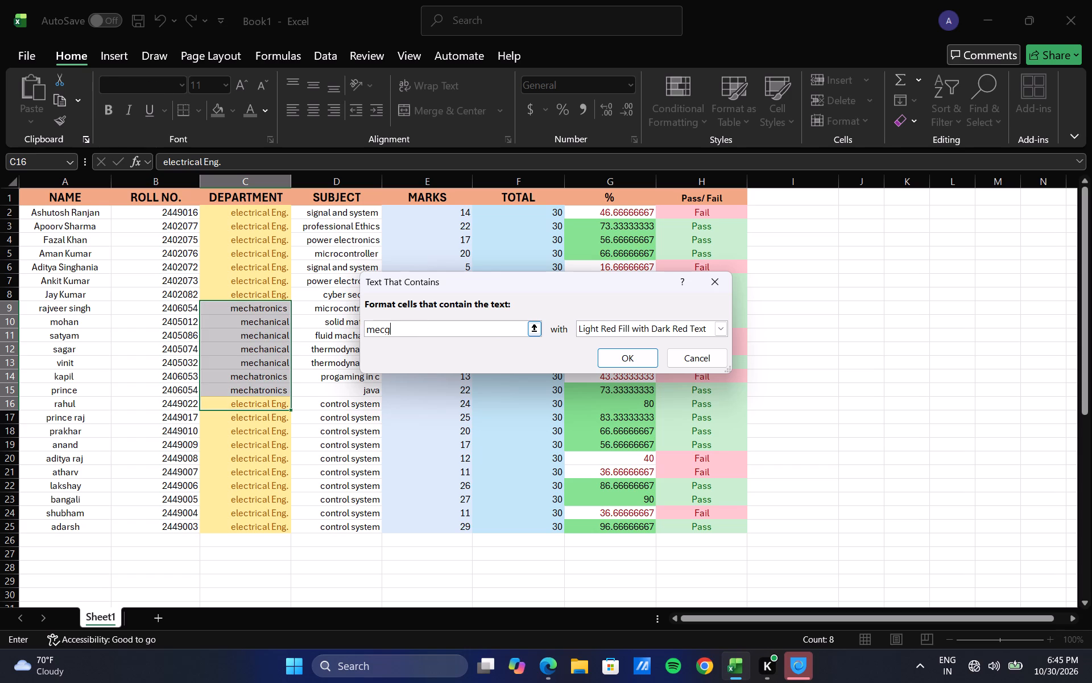
pyautogui.press('BackSpace')
pyautogui.write('hatr')
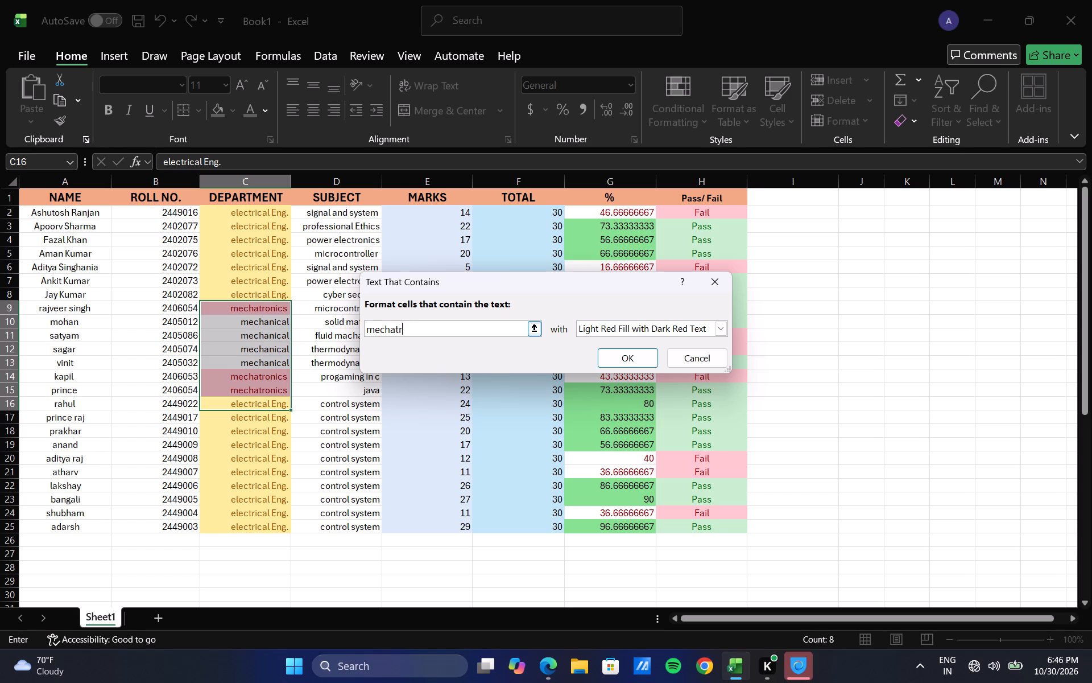
pyautogui.write('onics')
pyautogui.click(721, 329)
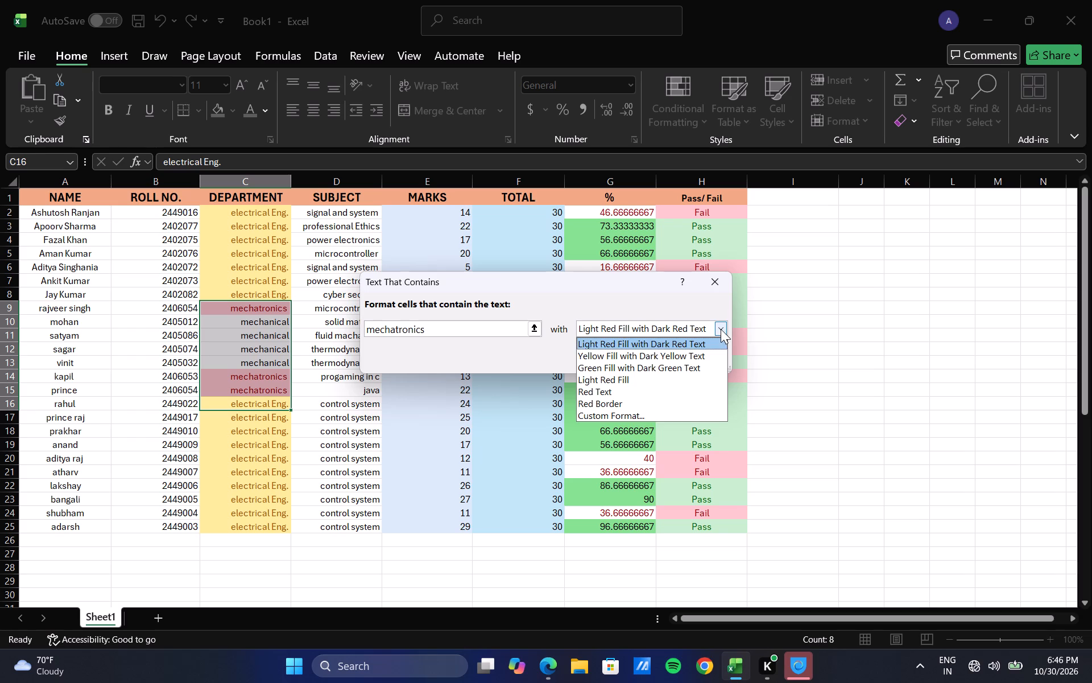
pyautogui.click(665, 371)
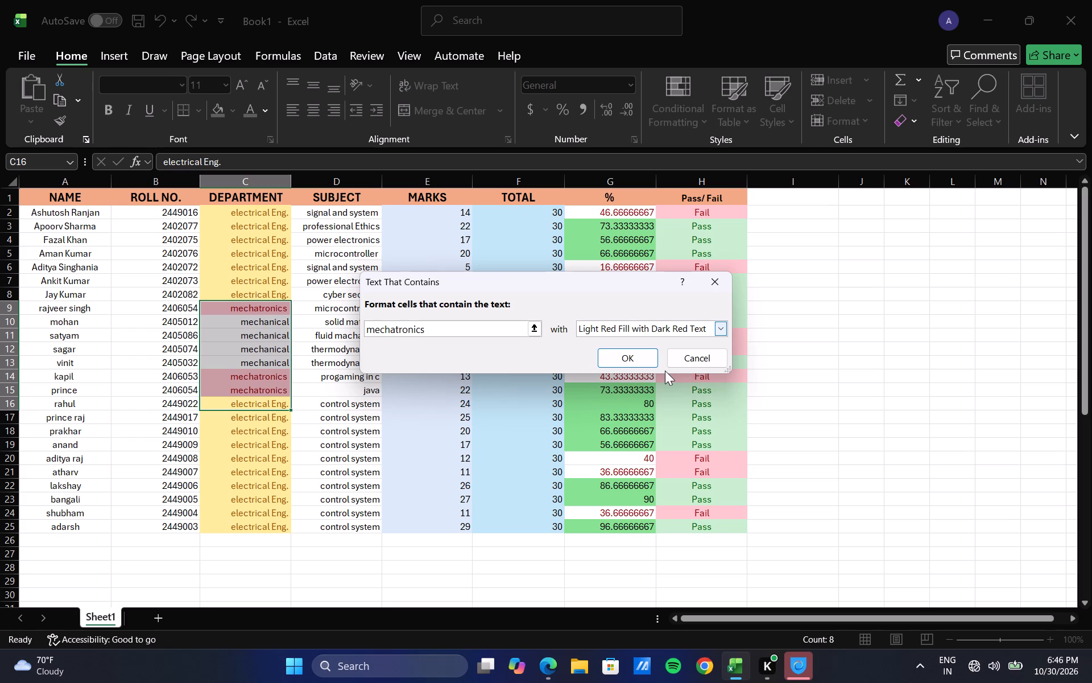
pyautogui.click(607, 356)
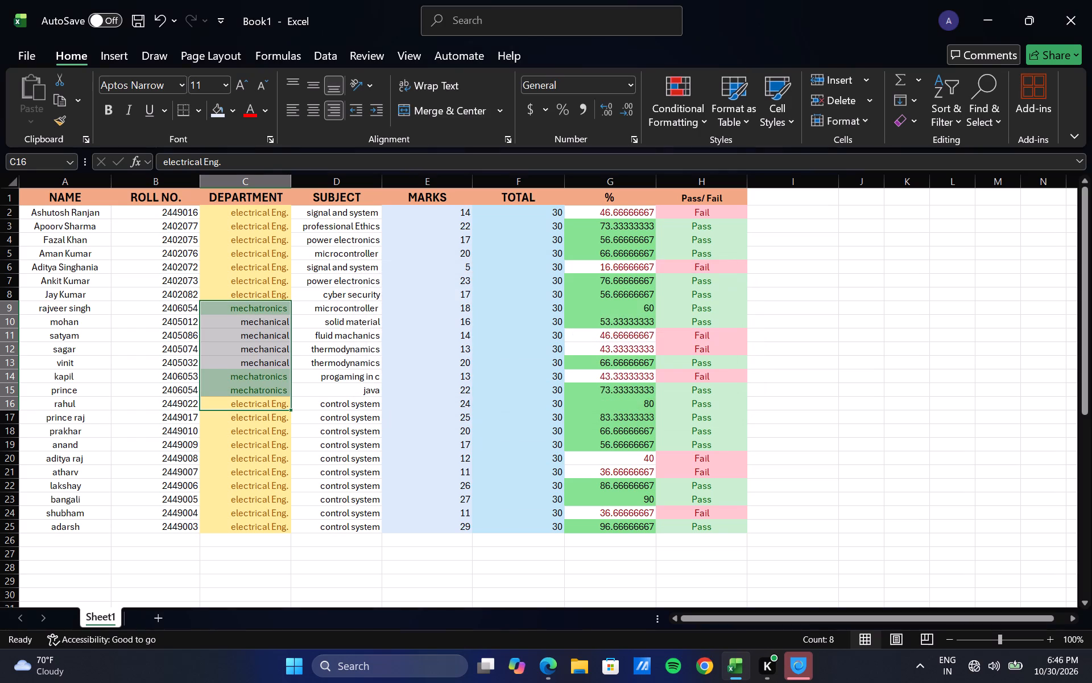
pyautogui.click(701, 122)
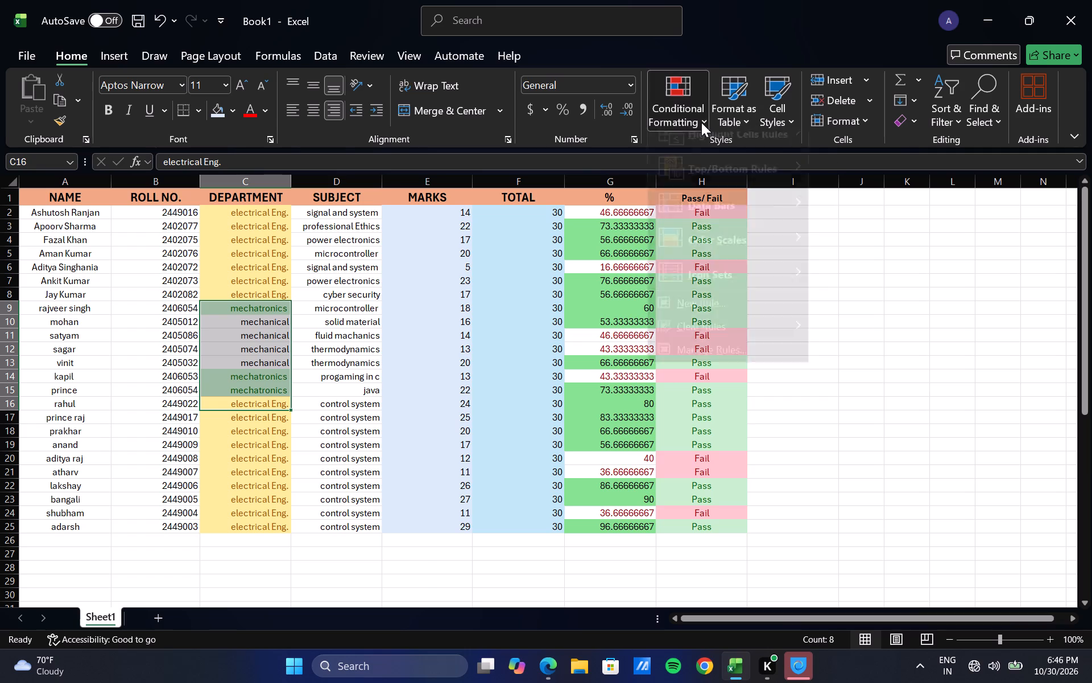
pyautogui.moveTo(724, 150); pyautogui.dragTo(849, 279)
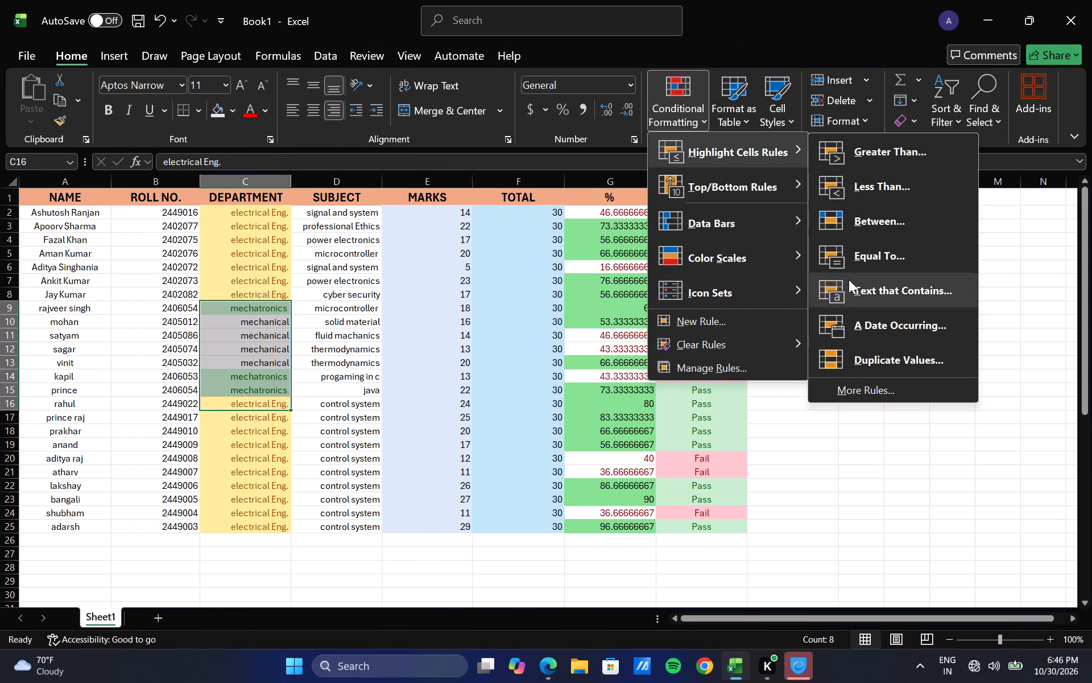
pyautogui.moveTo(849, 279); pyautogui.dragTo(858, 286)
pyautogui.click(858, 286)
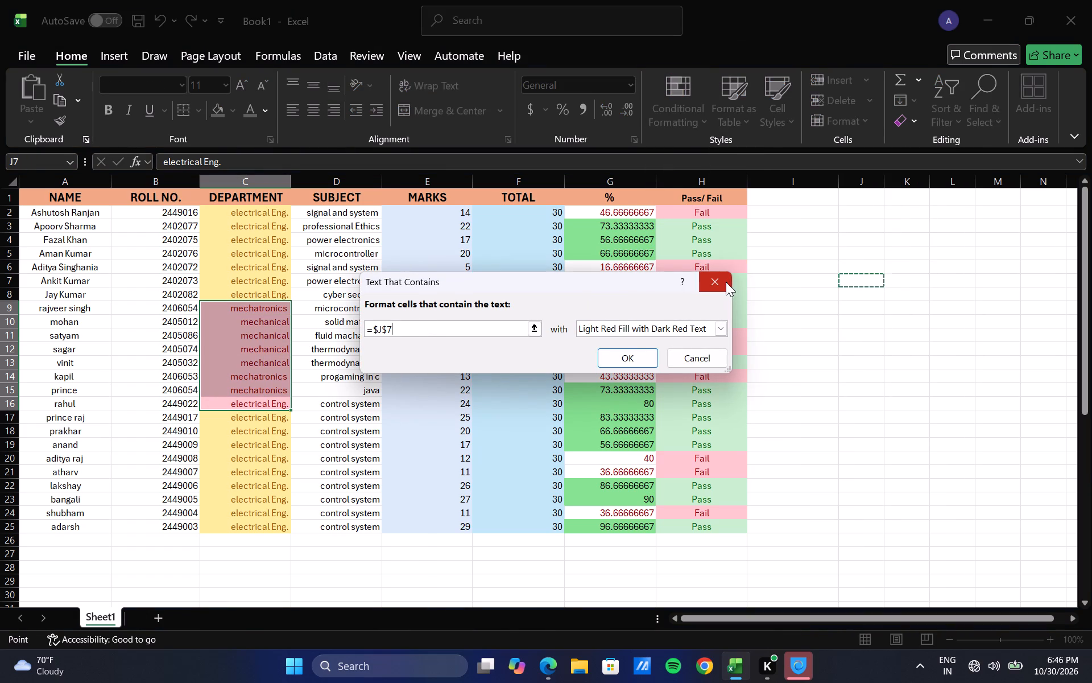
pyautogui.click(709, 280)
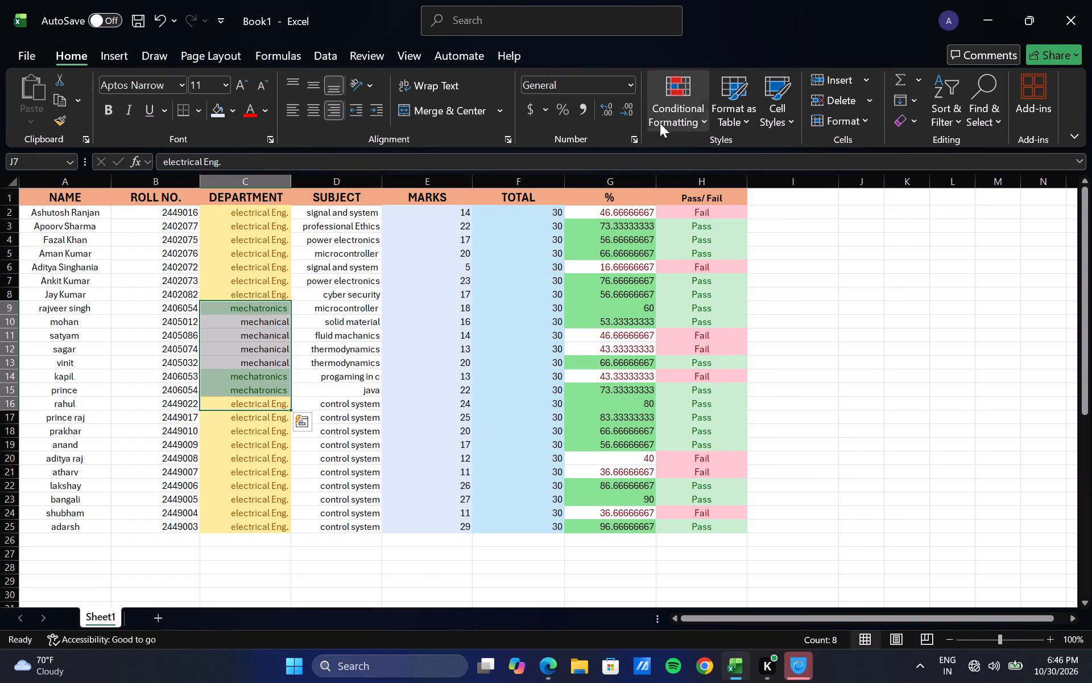
# Start a Text that Contains highlight rule on DEPARTMENT cells C9:C16 for the text mechanical.
pyautogui.click(674, 125)
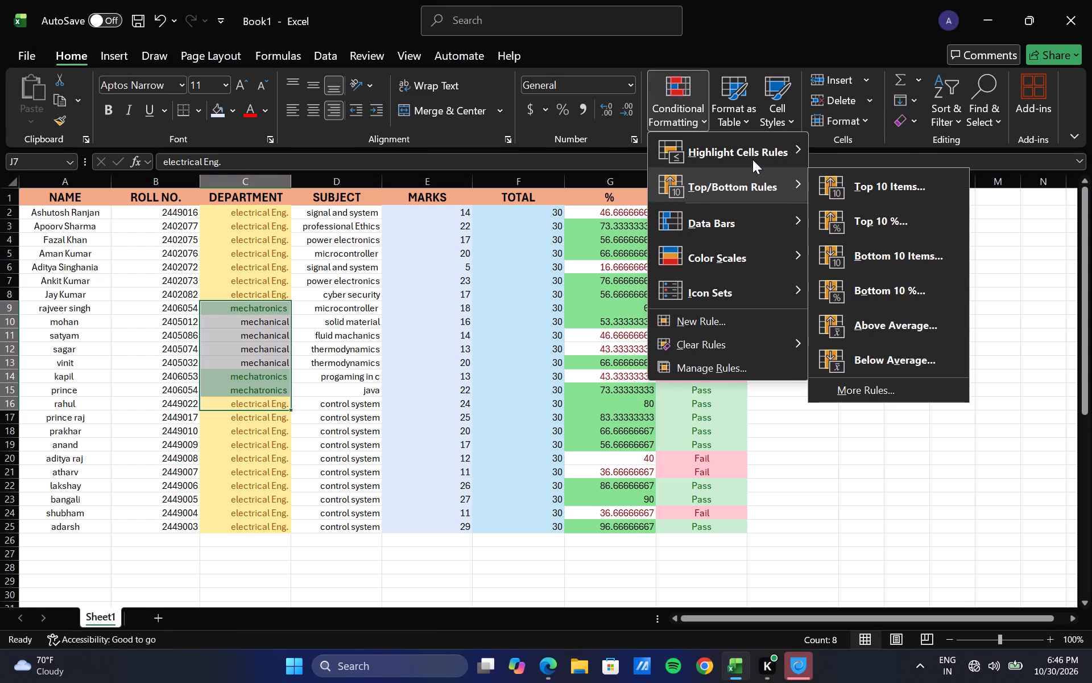
pyautogui.click(917, 289)
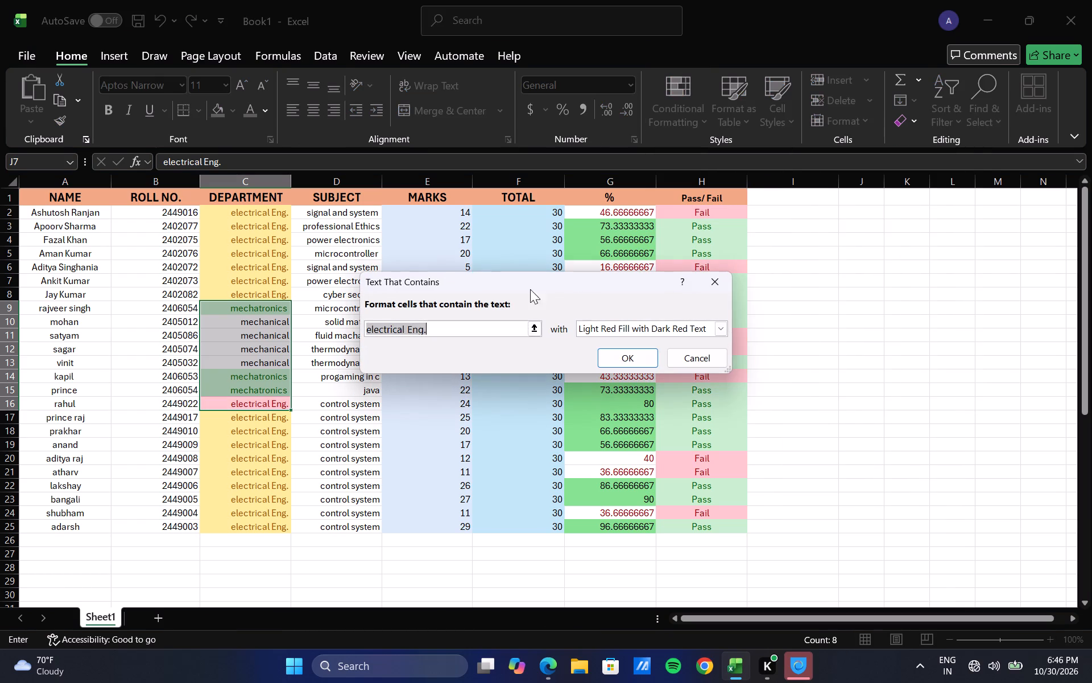
pyautogui.press('BackSpace')
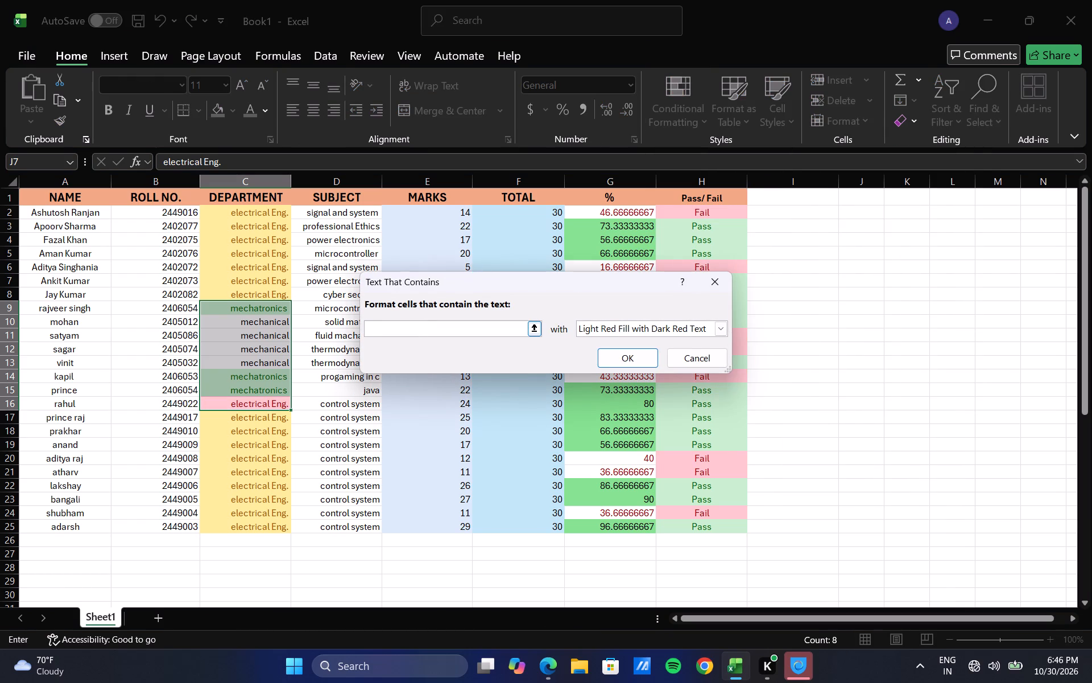
pyautogui.write('mr')
pyautogui.press('BackSpace')
pyautogui.write('ech')
pyautogui.write('anica')
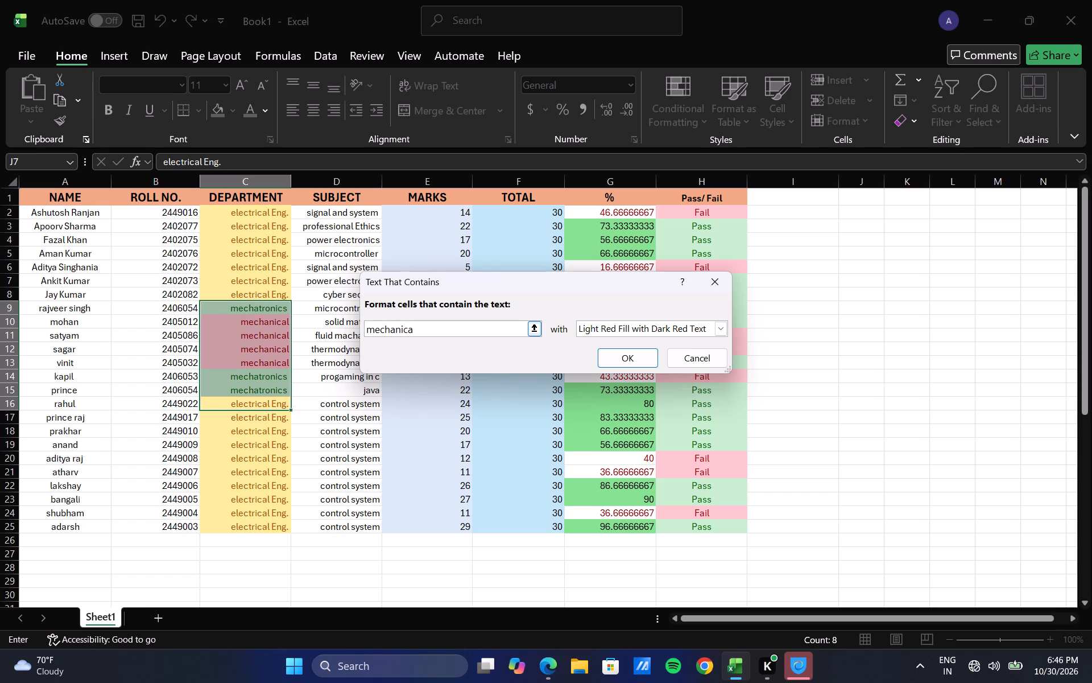
pyautogui.press('l')
# Give the mechanical rule a custom format with a medium grey fill from the white theme shades, and apply the rule.
pyautogui.click(646, 323)
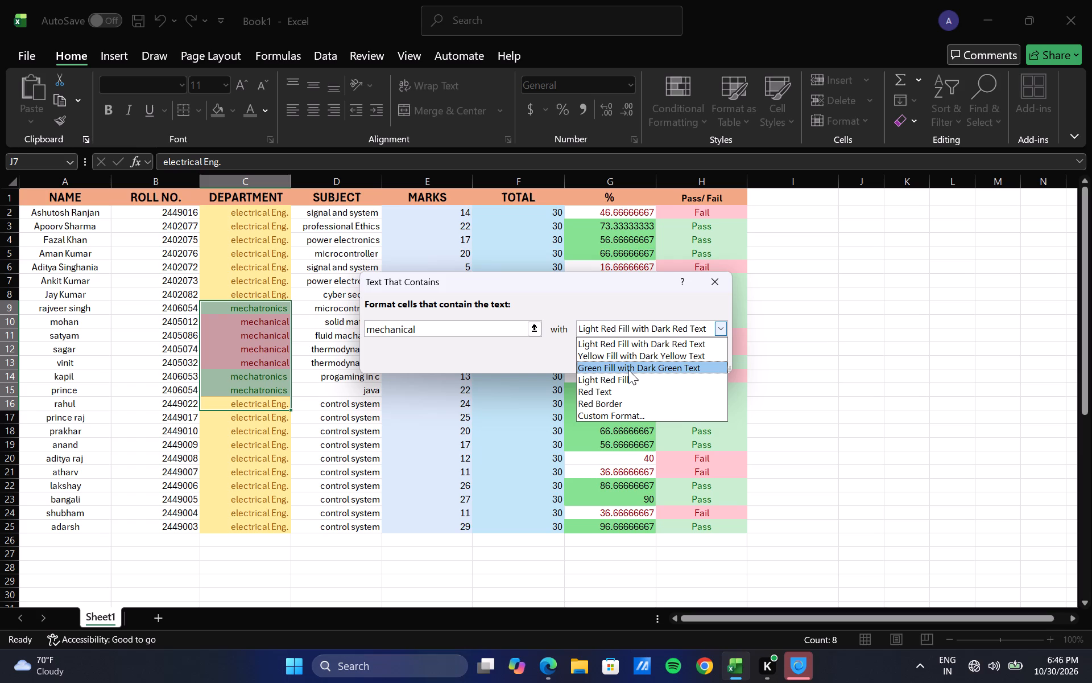
pyautogui.click(628, 370)
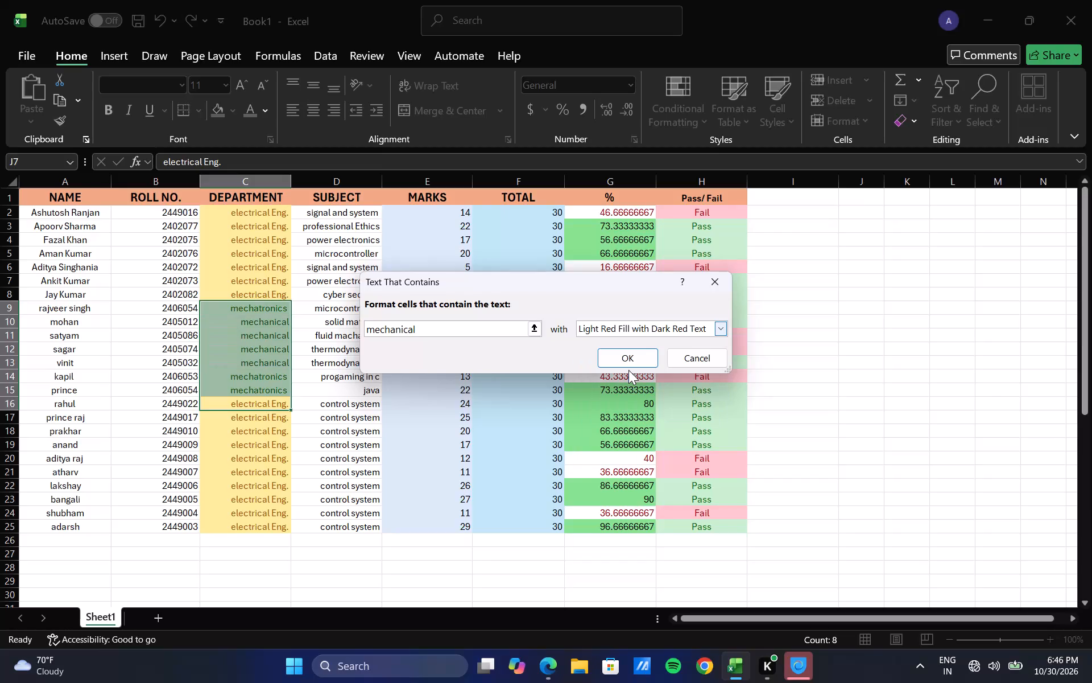
pyautogui.click(665, 326)
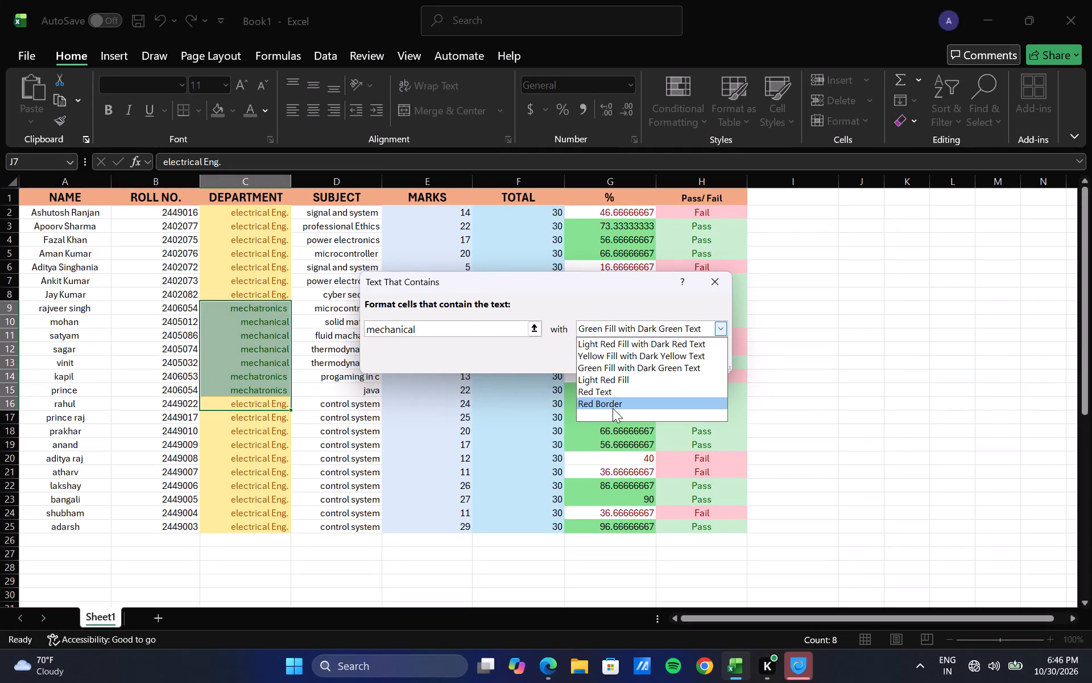
pyautogui.click(610, 418)
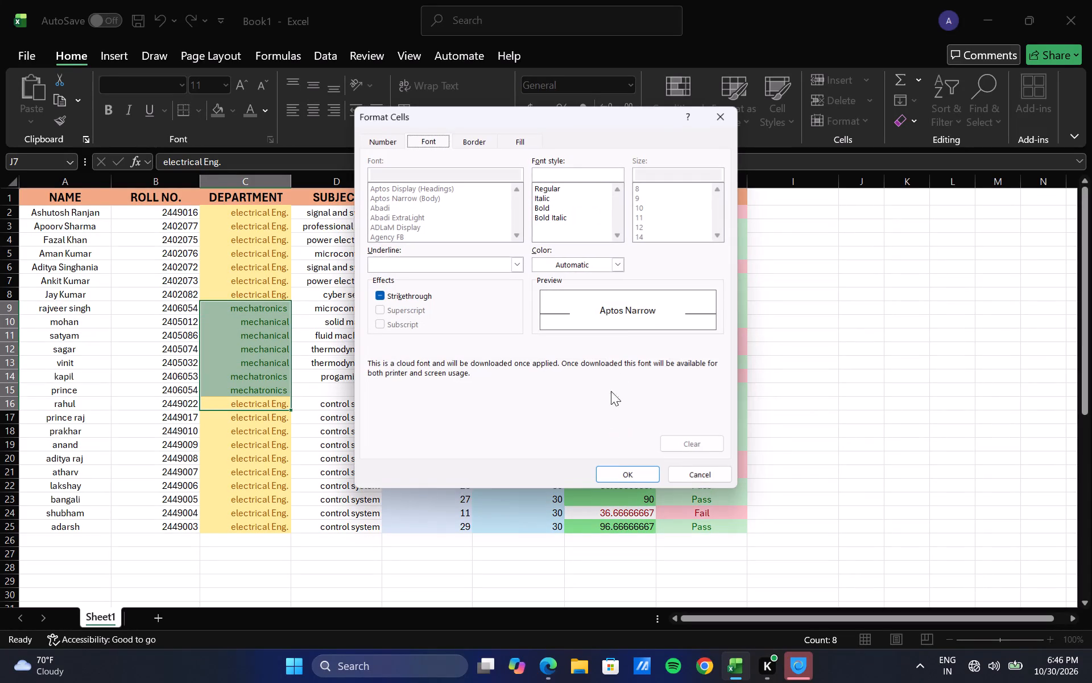
pyautogui.click(375, 311)
pyautogui.click(467, 139)
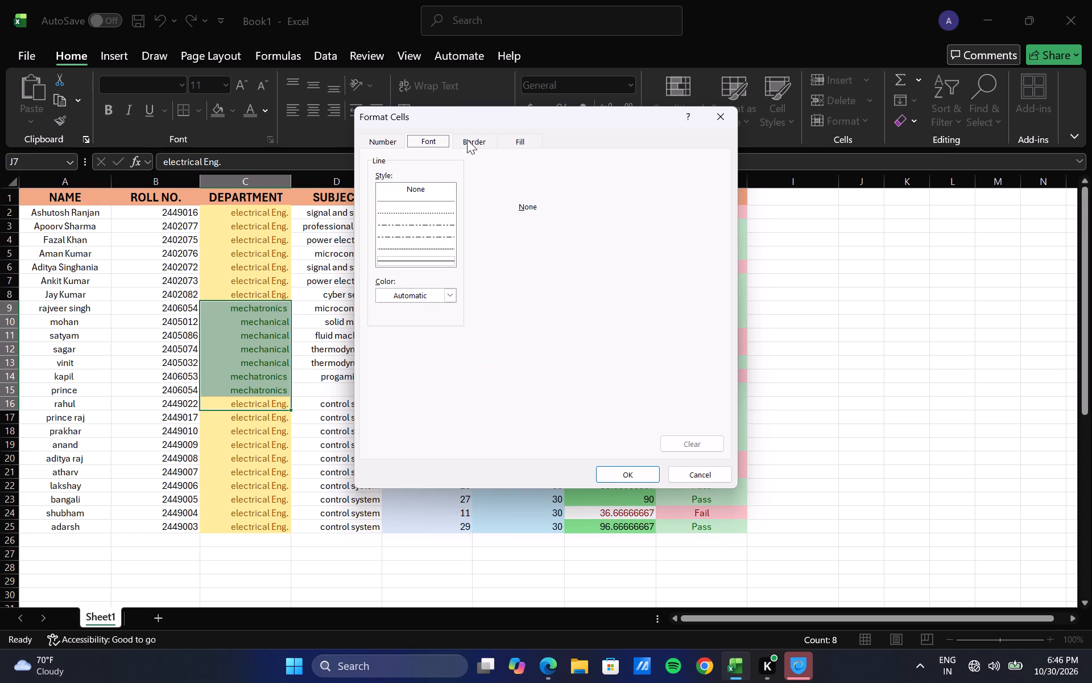
pyautogui.click(511, 139)
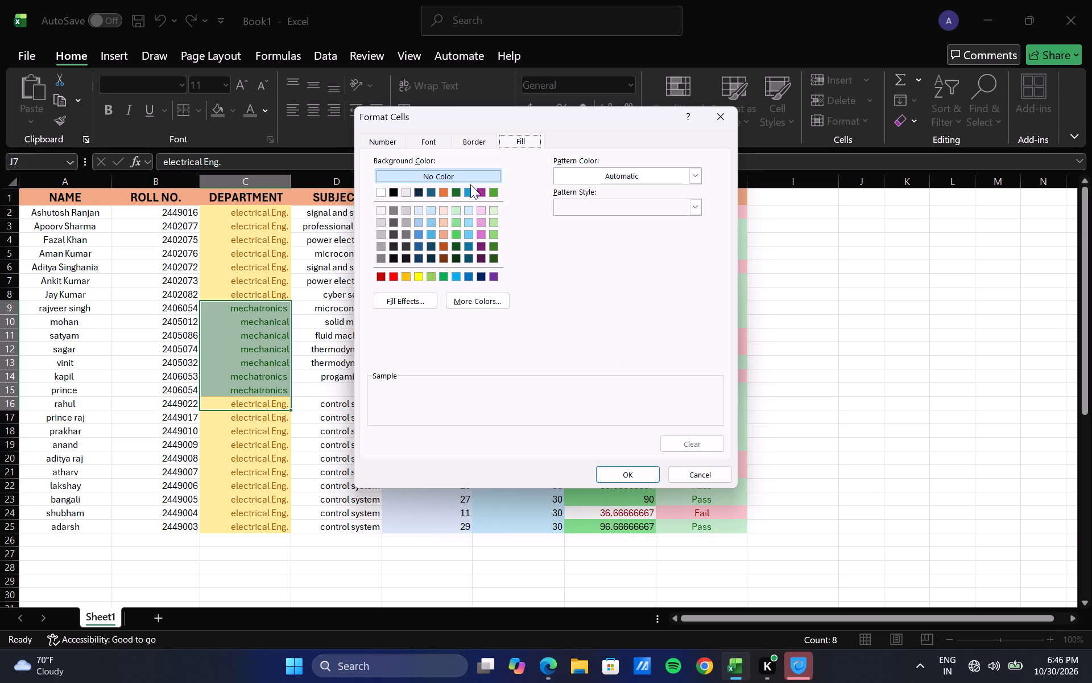
pyautogui.click(457, 211)
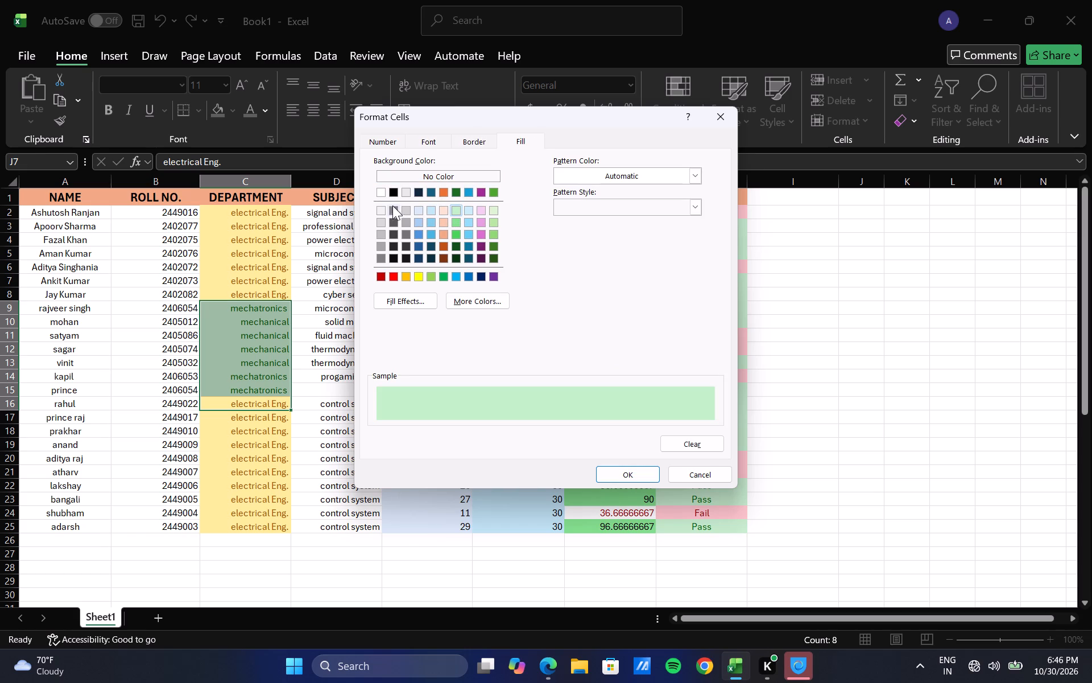
pyautogui.click(381, 235)
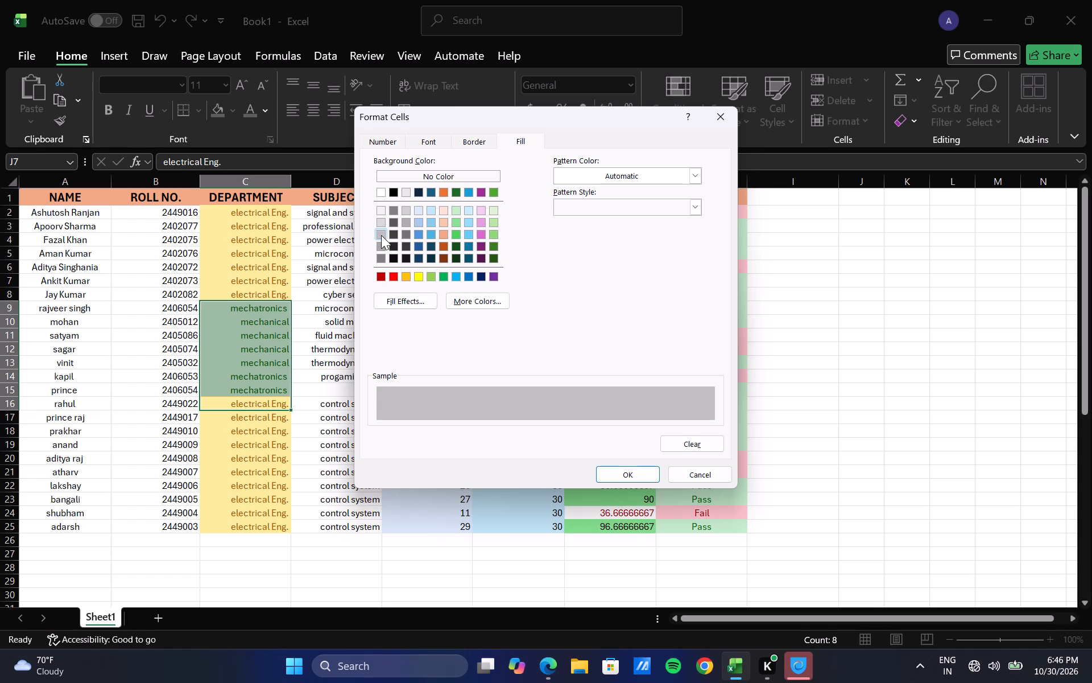
pyautogui.click(623, 477)
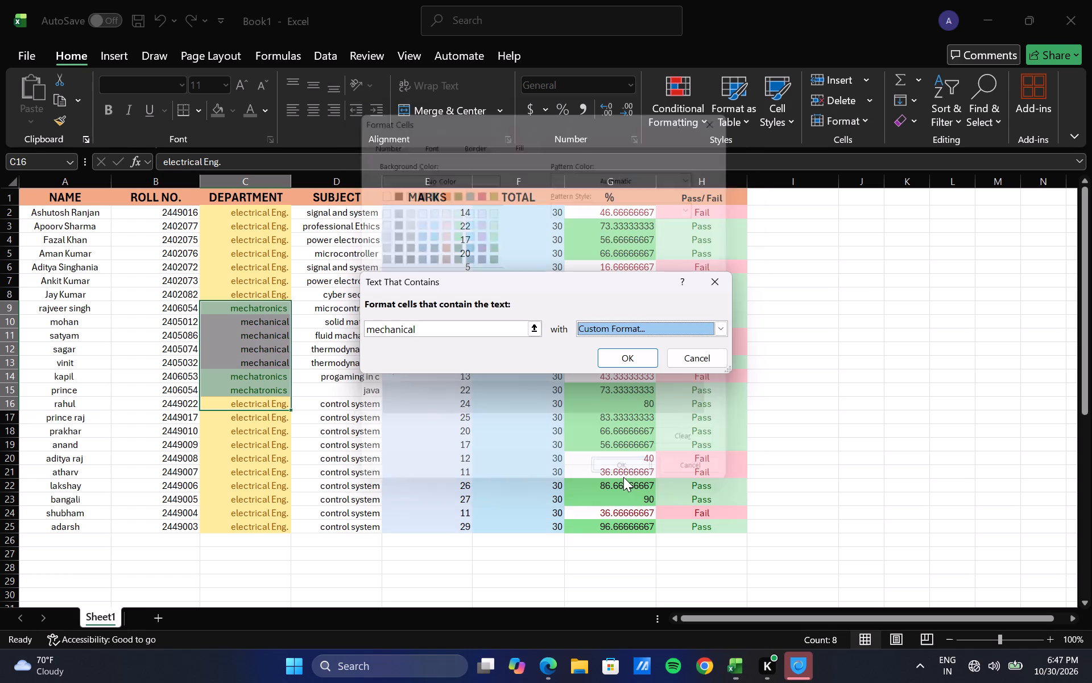
pyautogui.click(424, 594)
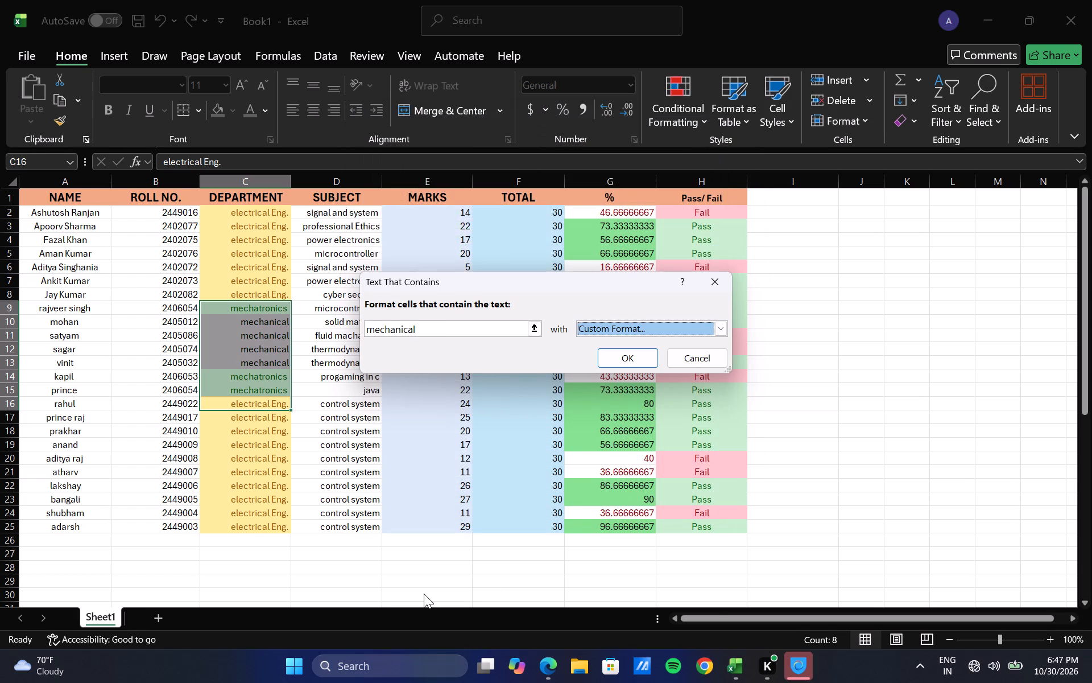
pyautogui.click(623, 351)
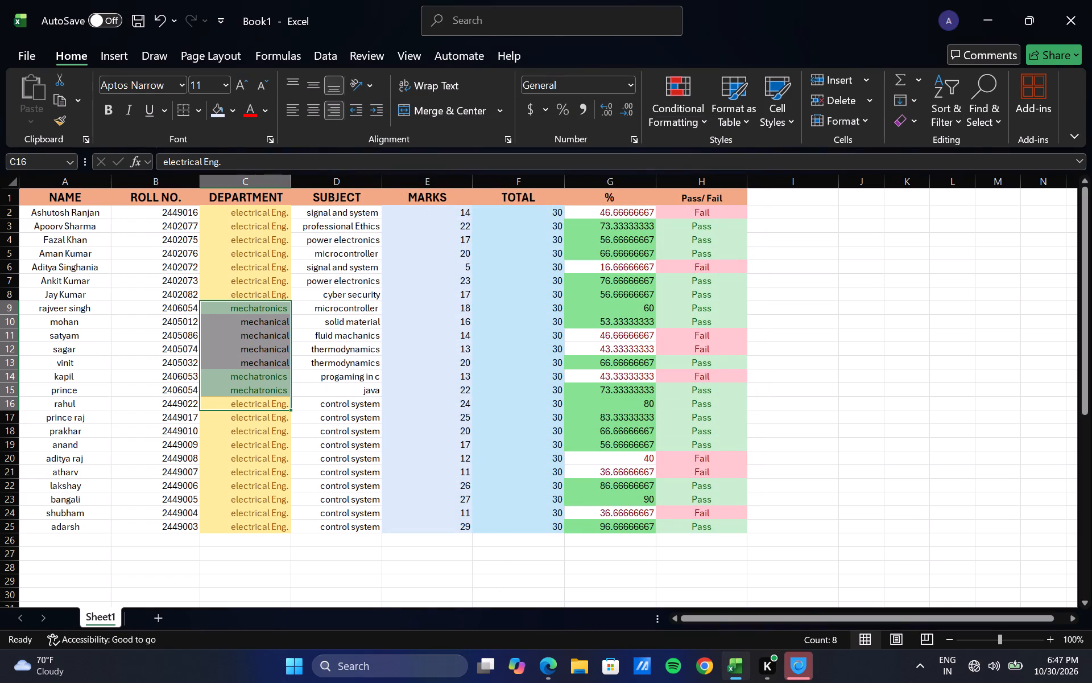
pyautogui.click(800, 326)
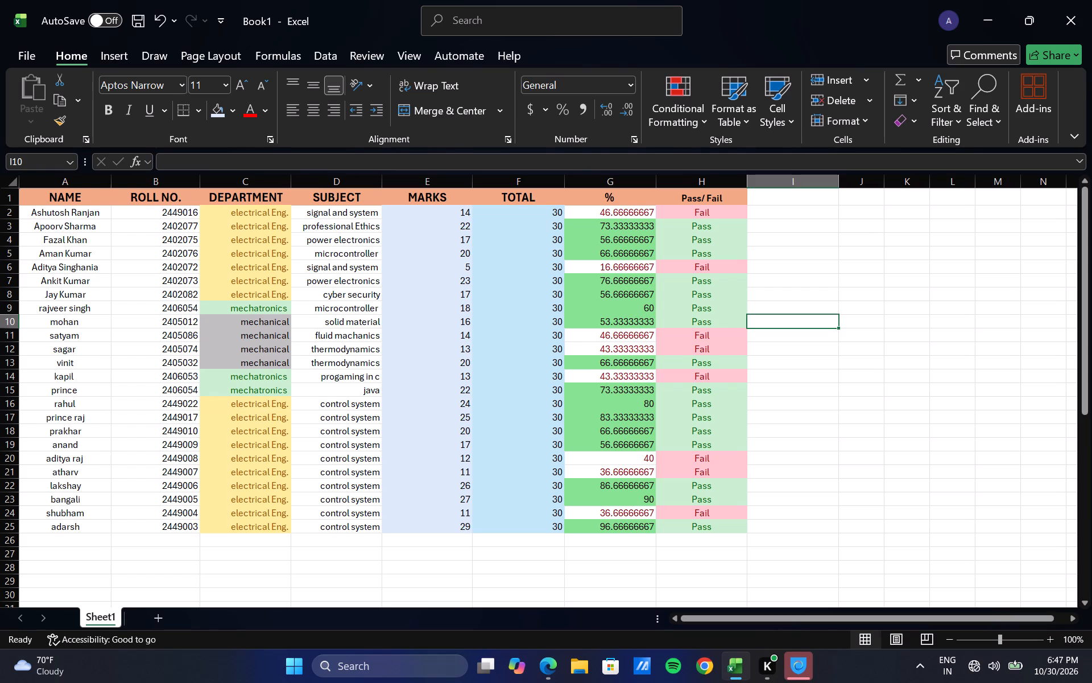
# Fill the ROLL NO. cells B2:B25 with the lightest orange theme shade.
pyautogui.moveTo(137, 532); pyautogui.dragTo(156, 221)
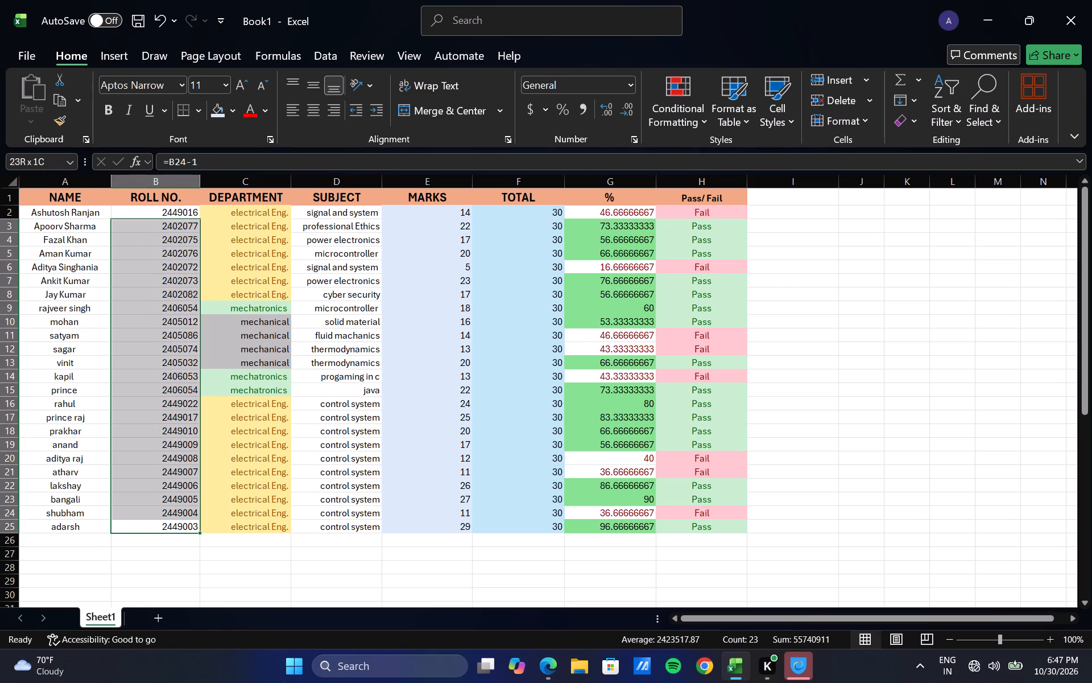
pyautogui.moveTo(156, 221); pyautogui.dragTo(154, 213)
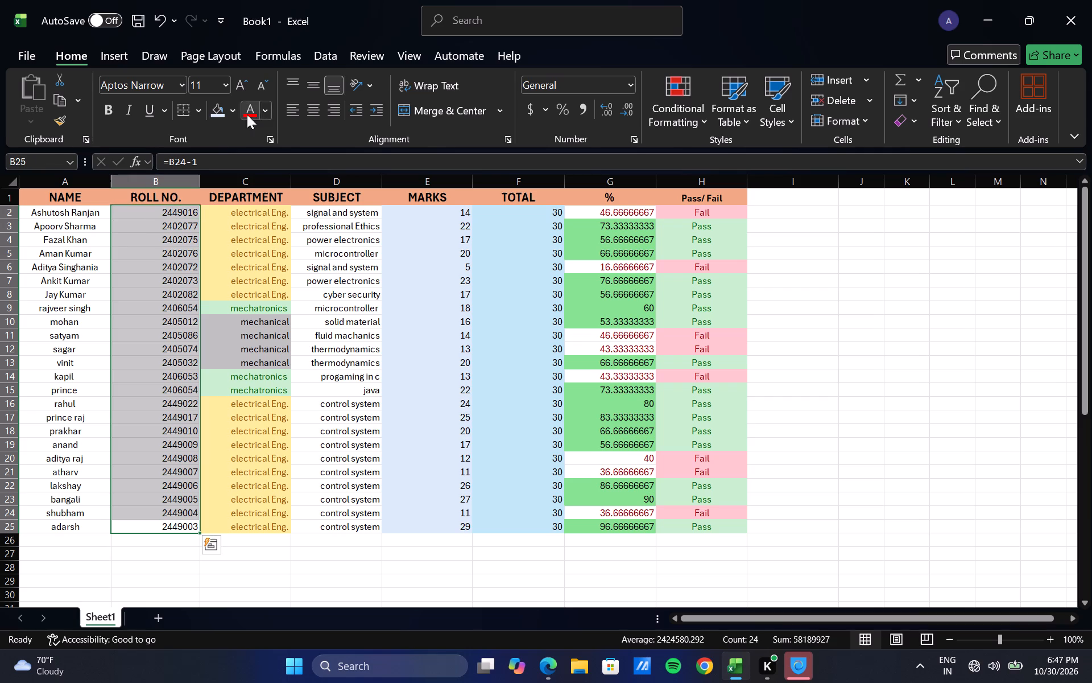
pyautogui.click(229, 108)
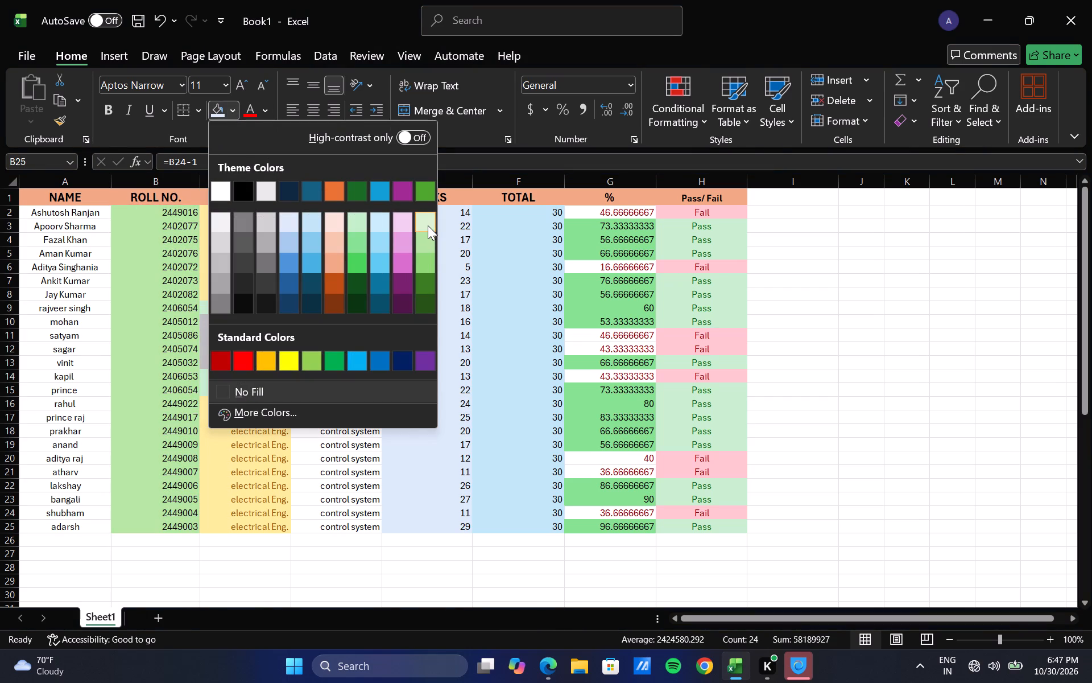
pyautogui.click(339, 225)
pyautogui.click(76, 560)
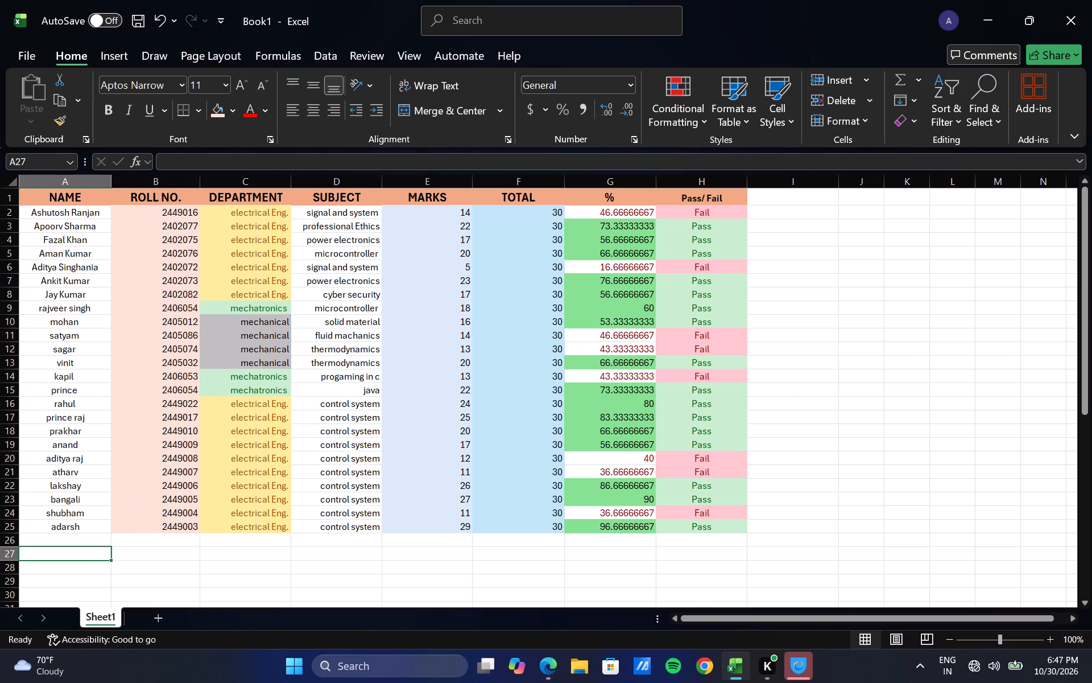
# Conditionally format duplicate values in NAME cells A2:A25 with Light Red Fill with Dark Red Text.
pyautogui.moveTo(73, 531); pyautogui.dragTo(110, 223)
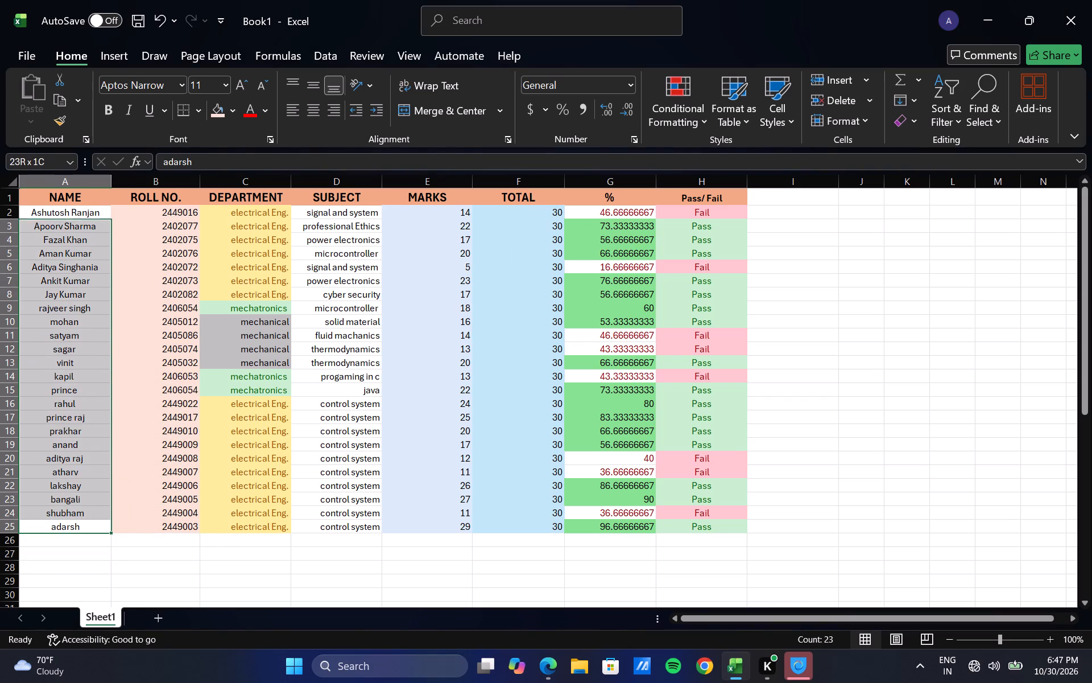
pyautogui.moveTo(110, 223); pyautogui.dragTo(109, 215)
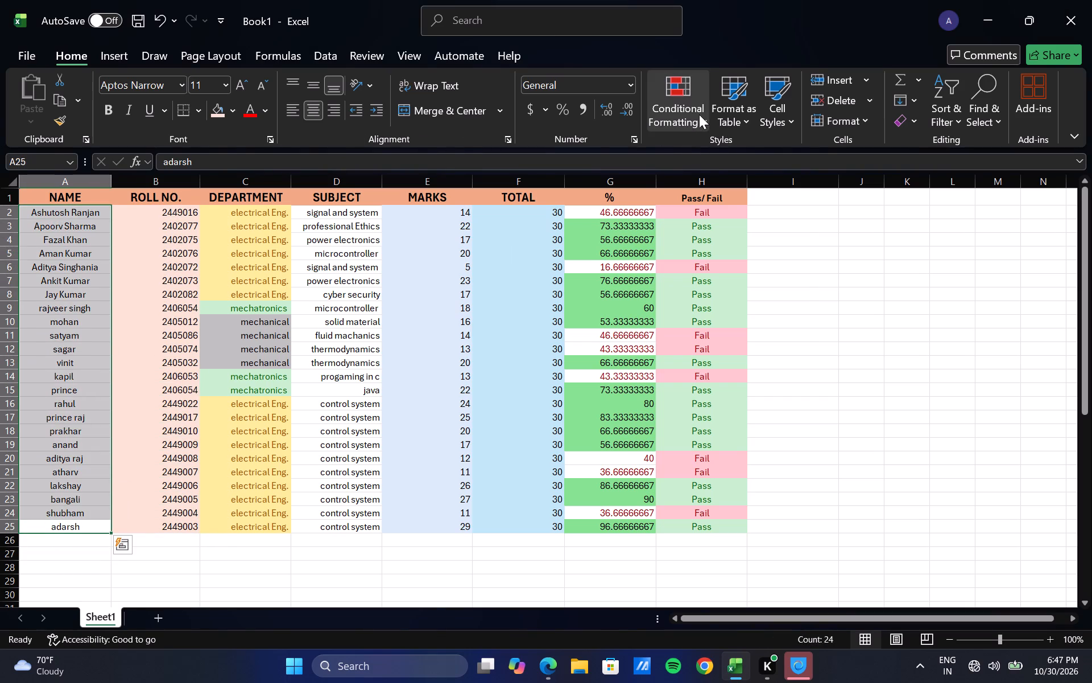
pyautogui.click(699, 114)
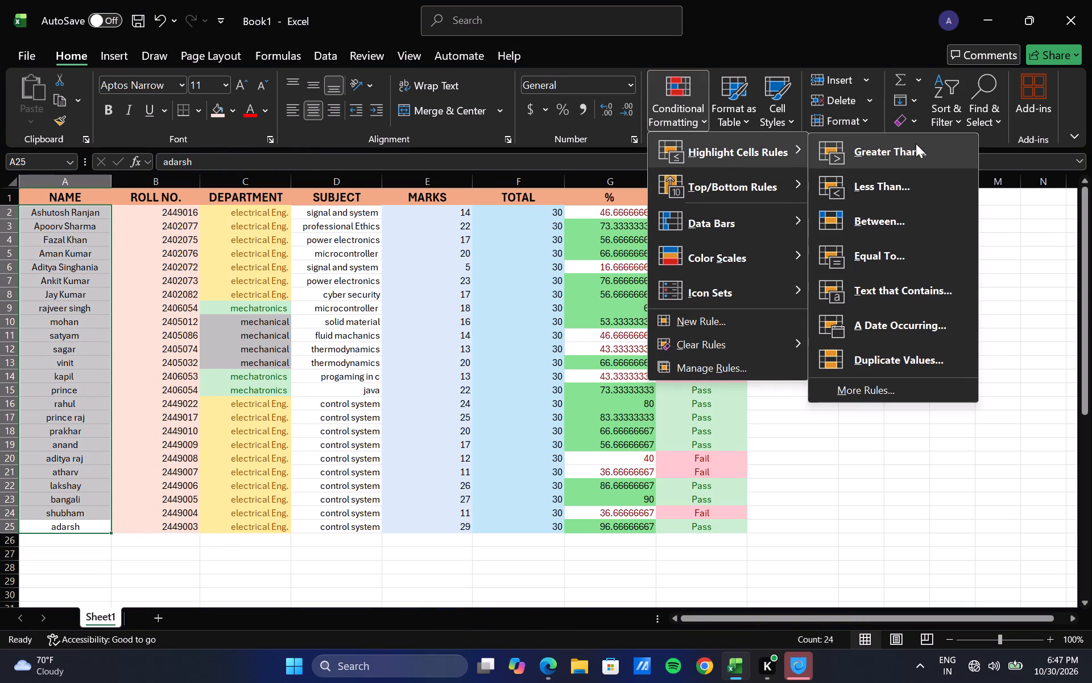
pyautogui.click(897, 346)
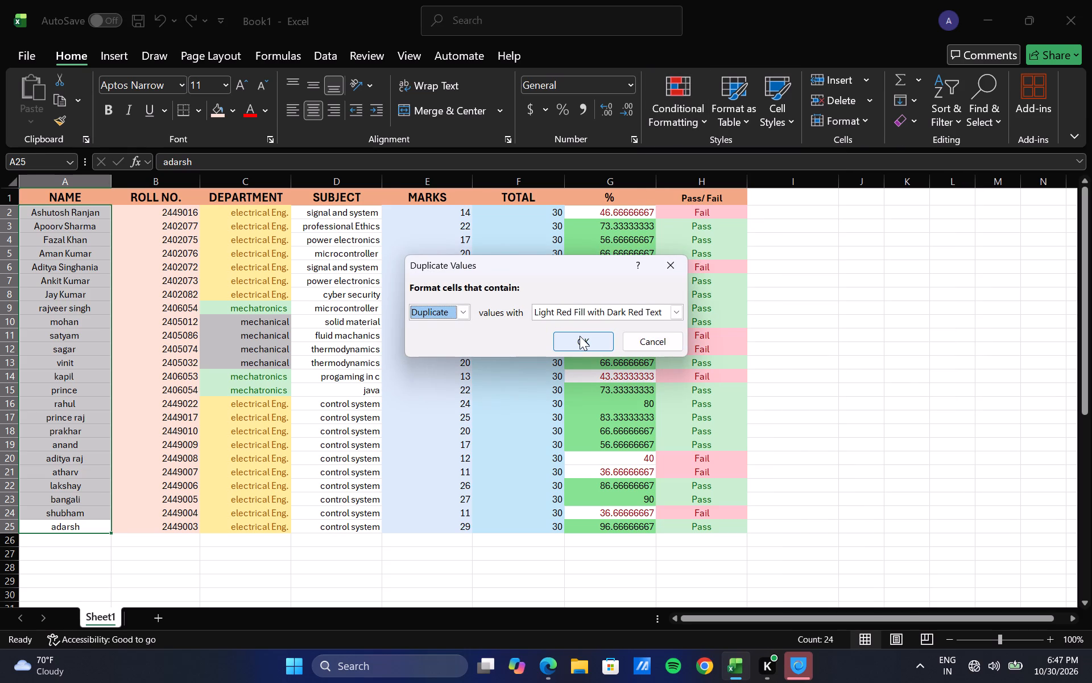
pyautogui.click(580, 336)
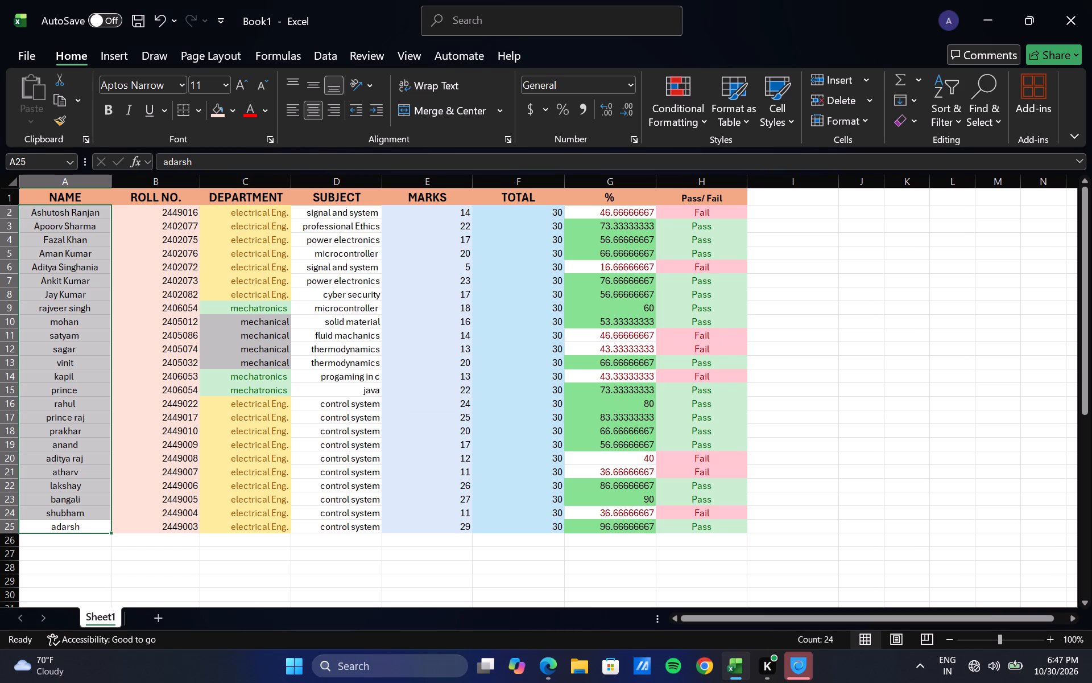
pyautogui.click(705, 113)
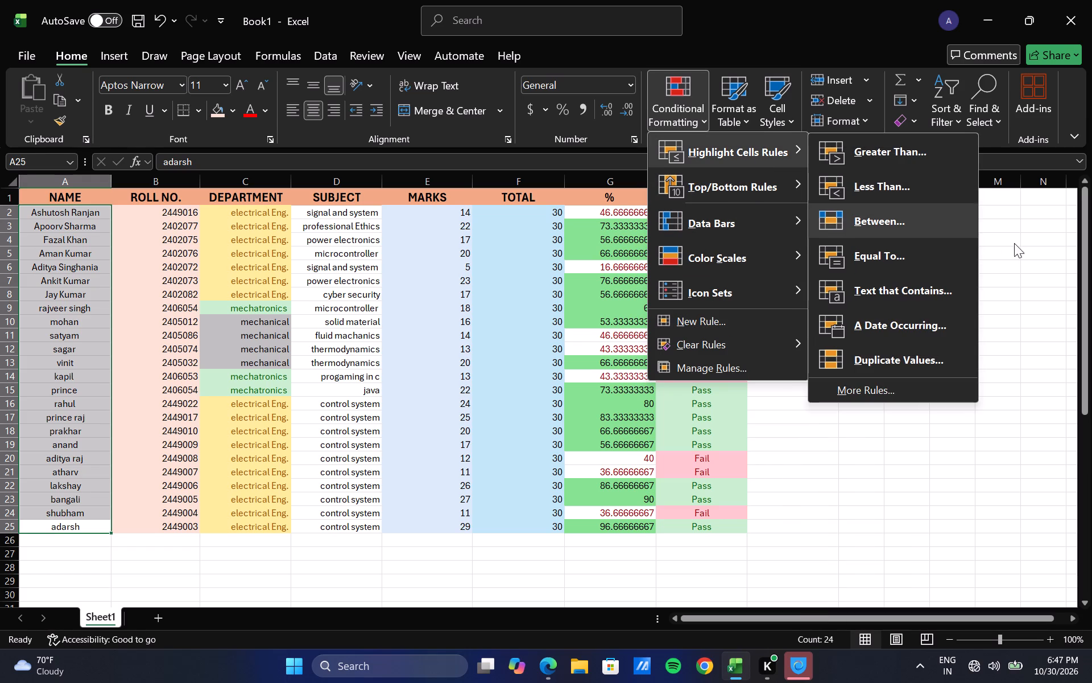
pyautogui.click(325, 599)
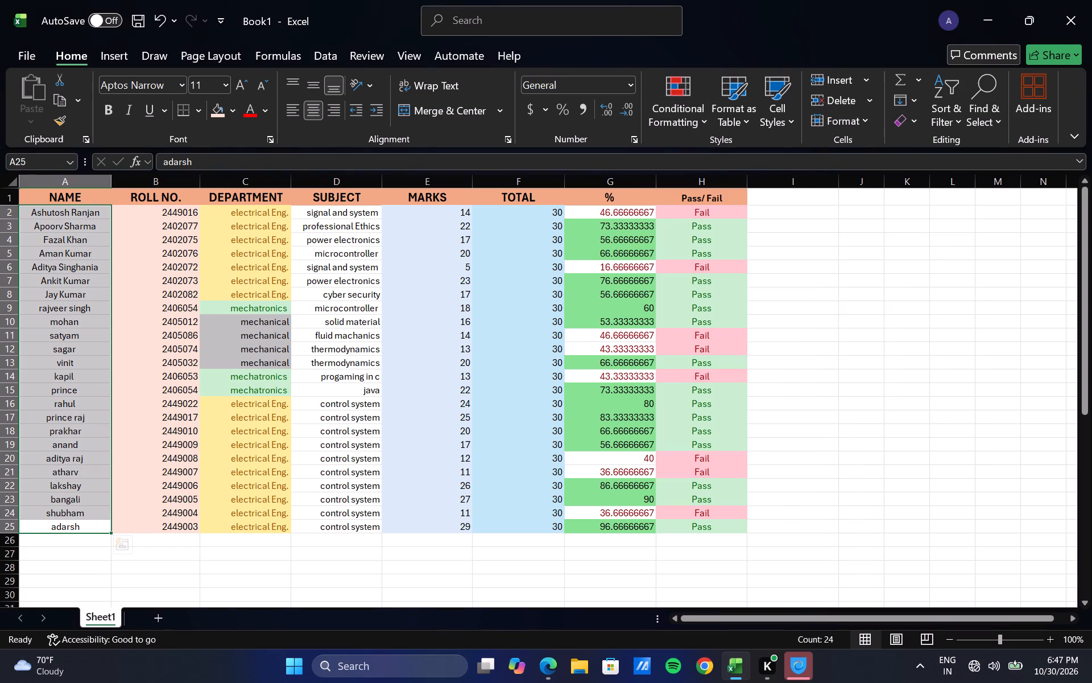
# Fill NAME cell A2 with a medium grey from the white theme shades.
pyautogui.click(74, 211)
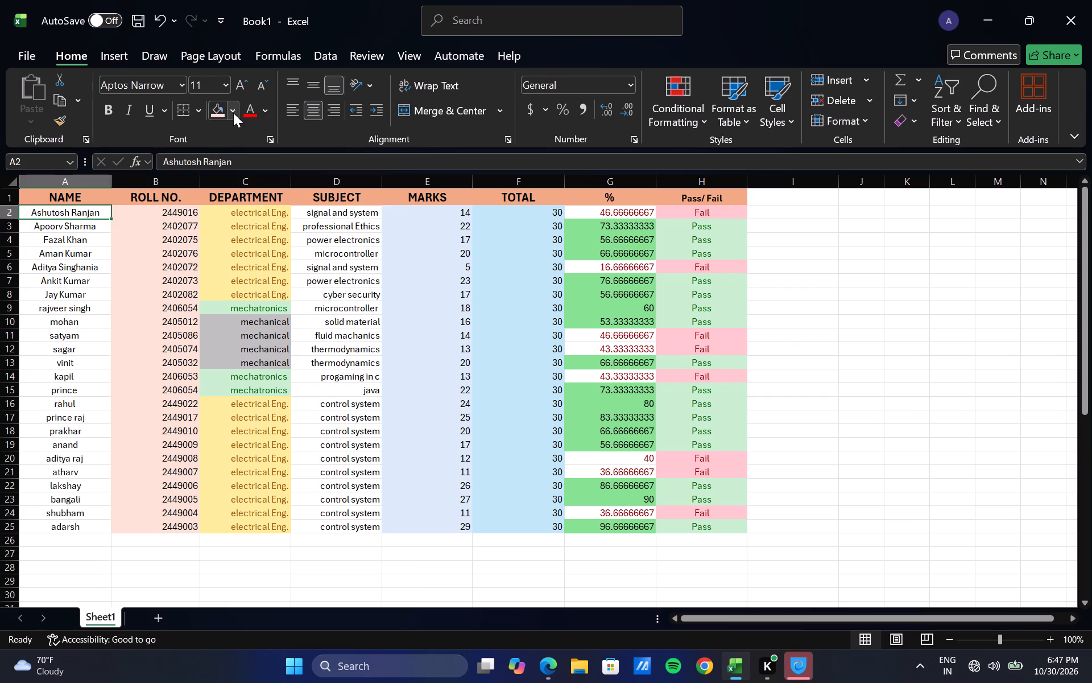
pyautogui.click(233, 112)
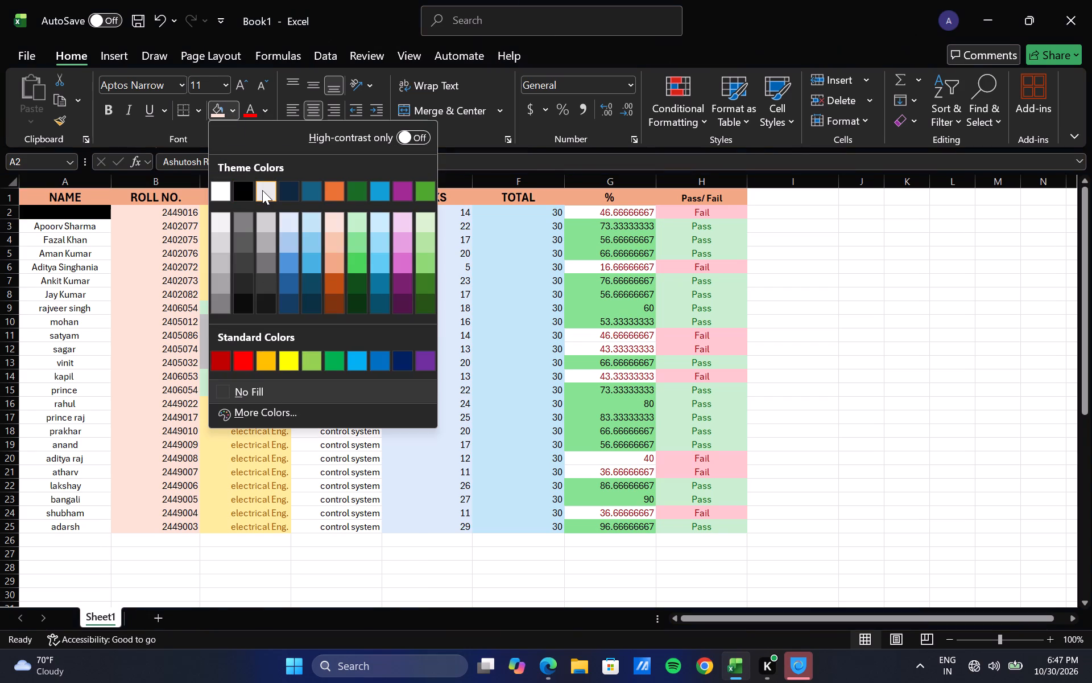
pyautogui.click(220, 256)
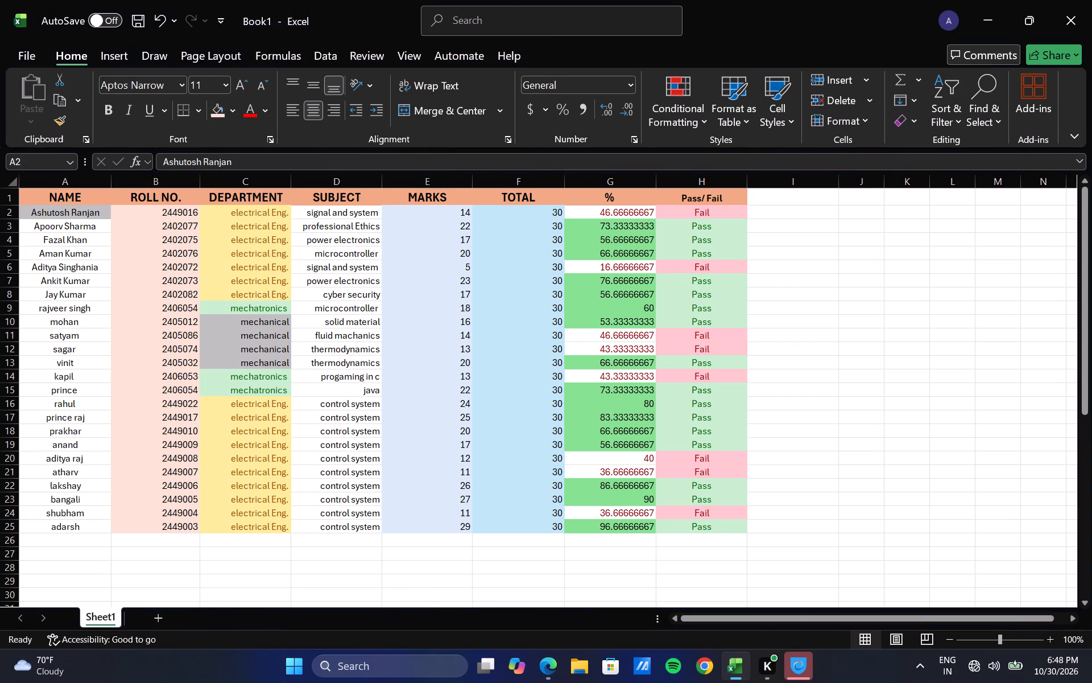
# Fill NAME cell A3 with the lightest of the black theme shades, a dark grey.
pyautogui.click(65, 224)
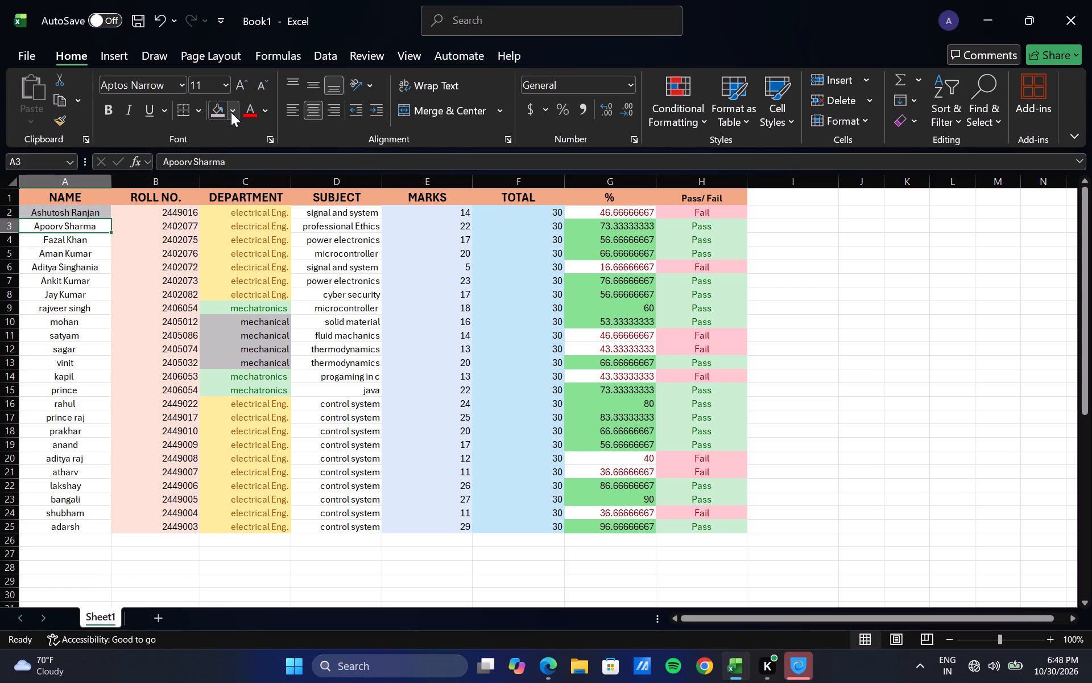
pyautogui.click(232, 110)
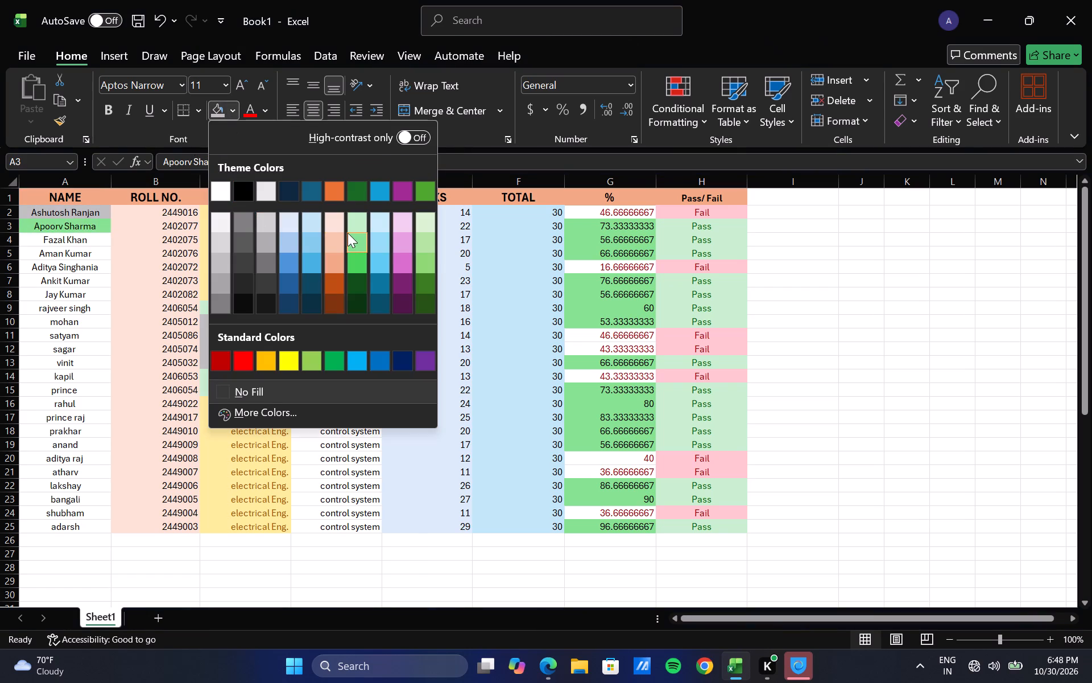
pyautogui.click(250, 219)
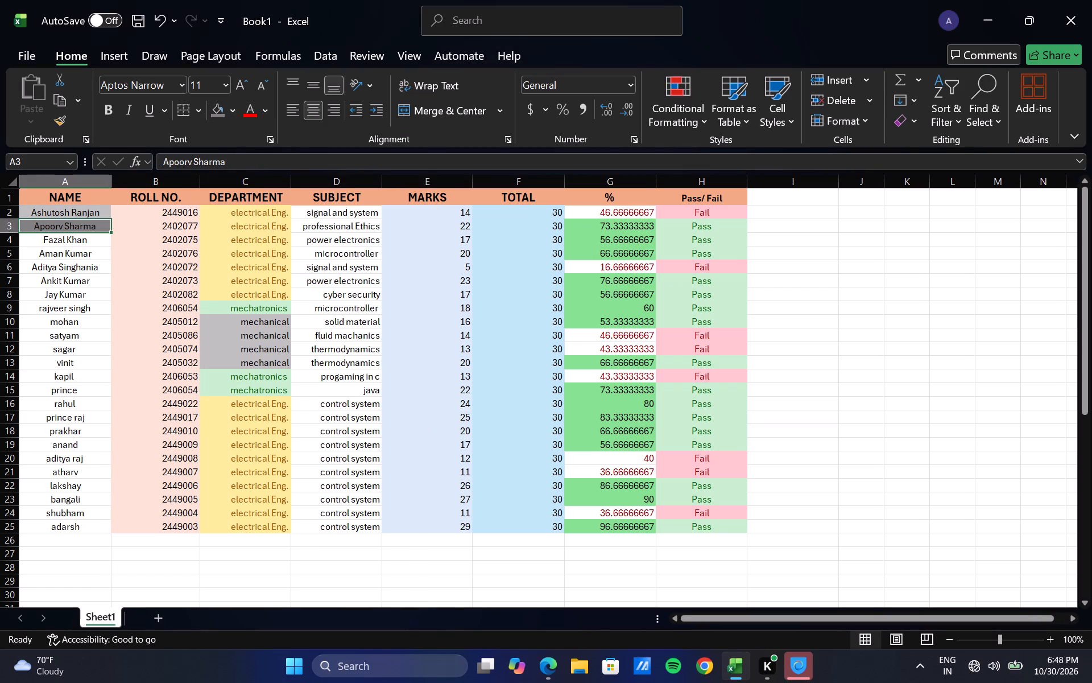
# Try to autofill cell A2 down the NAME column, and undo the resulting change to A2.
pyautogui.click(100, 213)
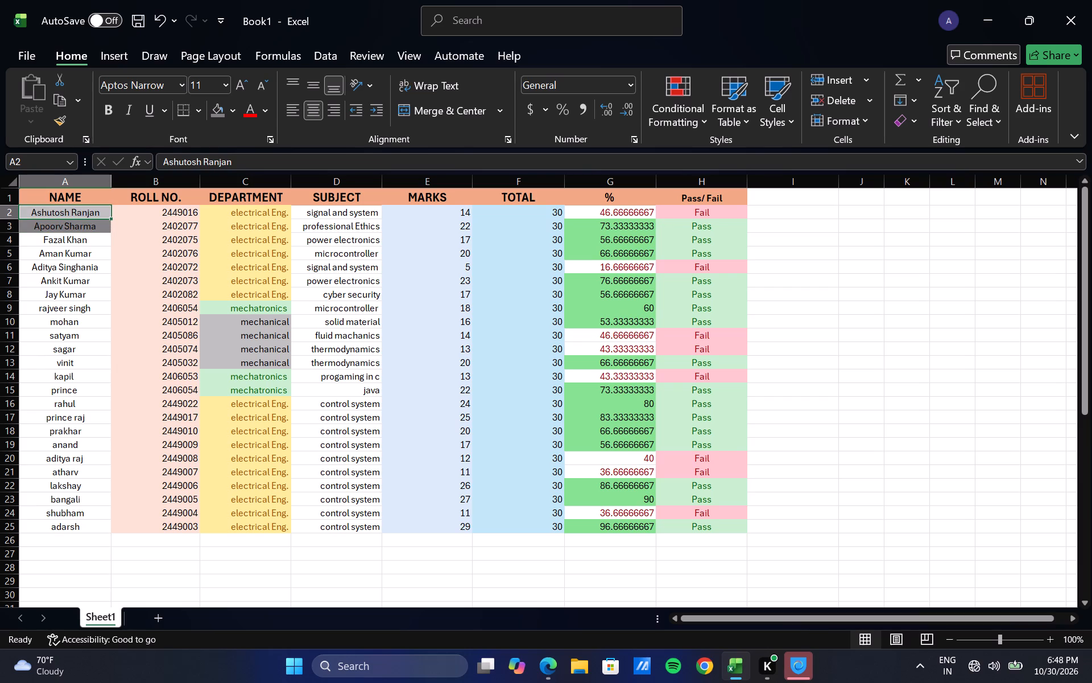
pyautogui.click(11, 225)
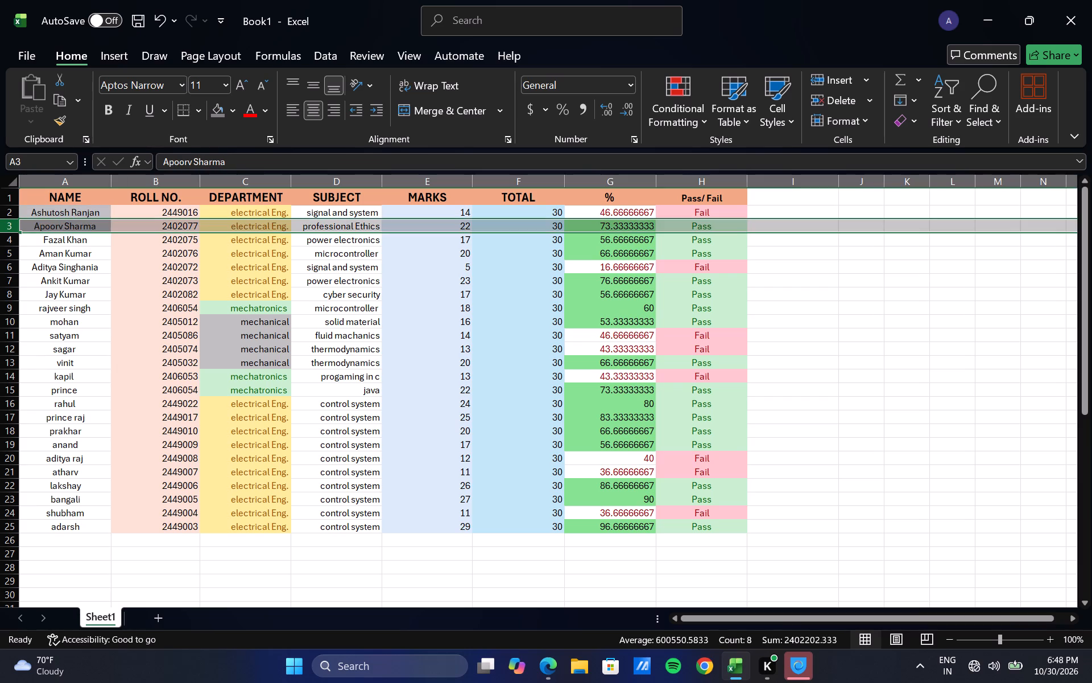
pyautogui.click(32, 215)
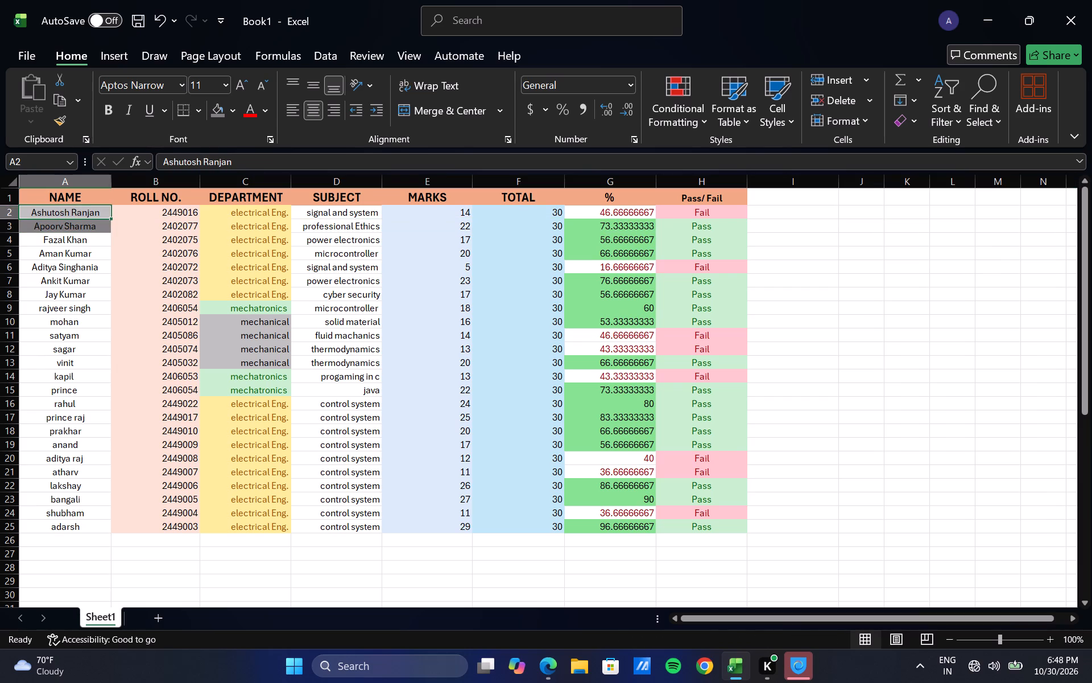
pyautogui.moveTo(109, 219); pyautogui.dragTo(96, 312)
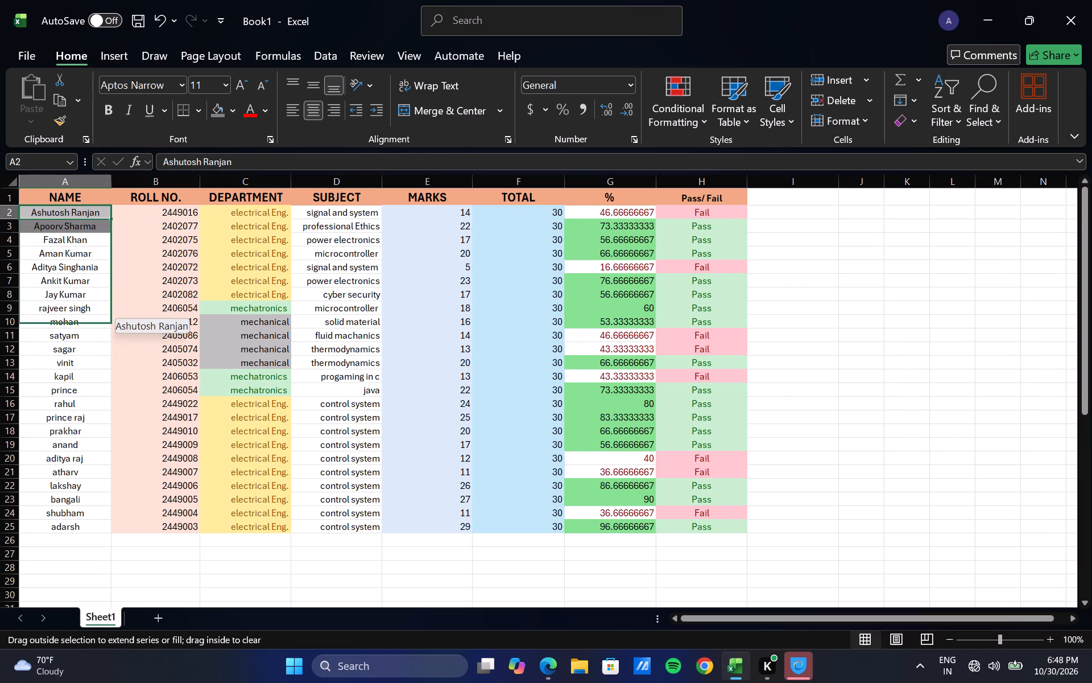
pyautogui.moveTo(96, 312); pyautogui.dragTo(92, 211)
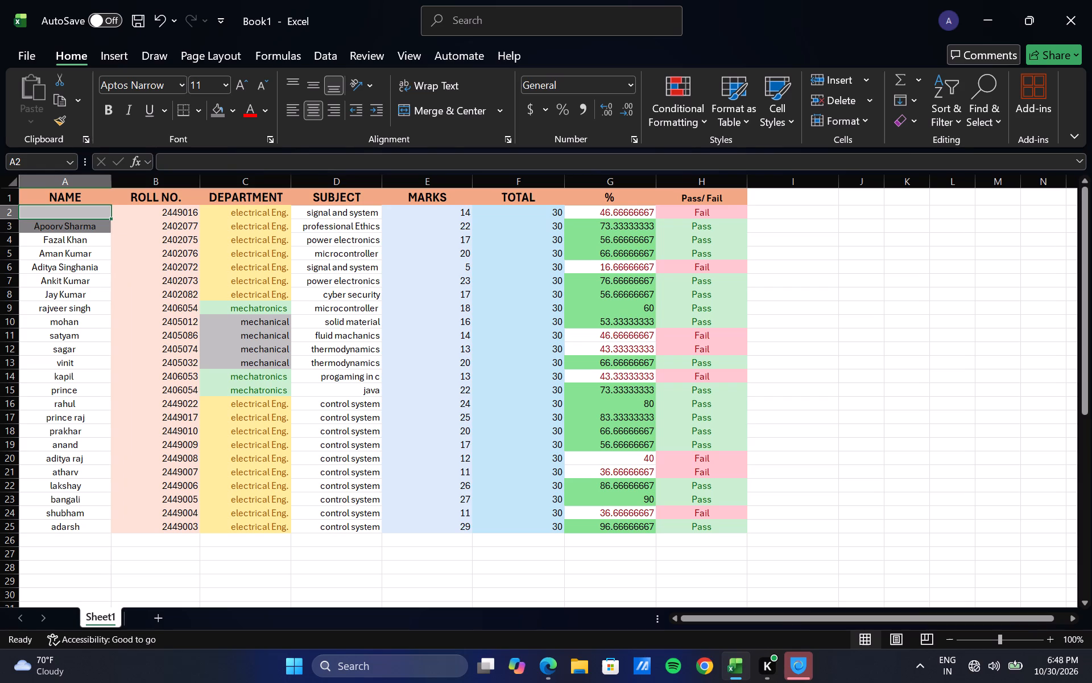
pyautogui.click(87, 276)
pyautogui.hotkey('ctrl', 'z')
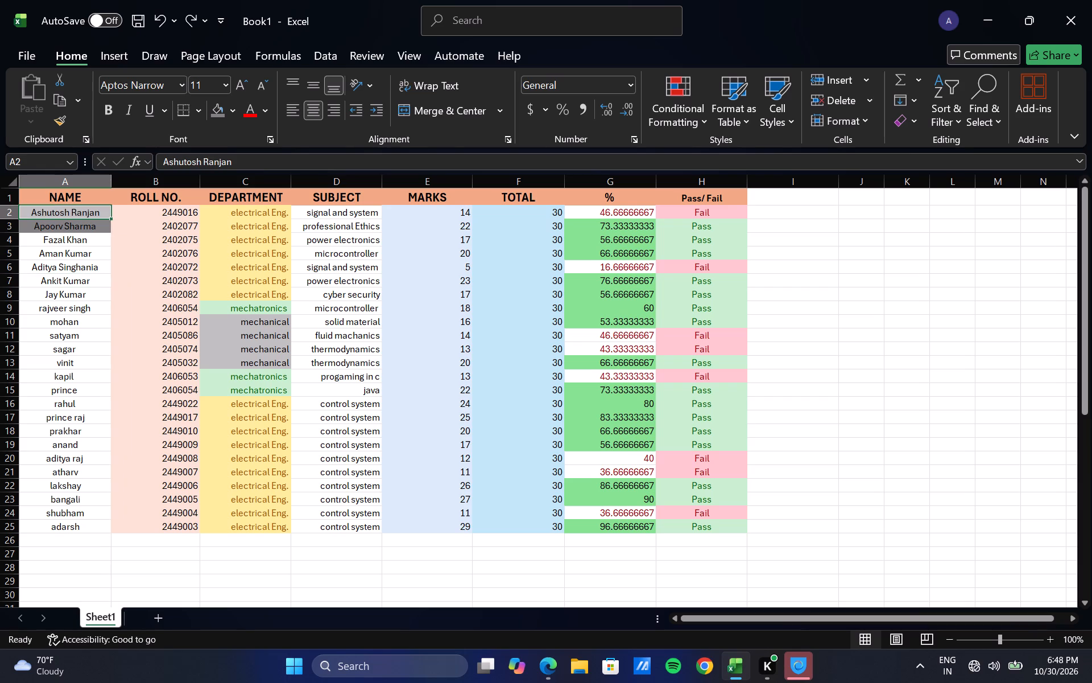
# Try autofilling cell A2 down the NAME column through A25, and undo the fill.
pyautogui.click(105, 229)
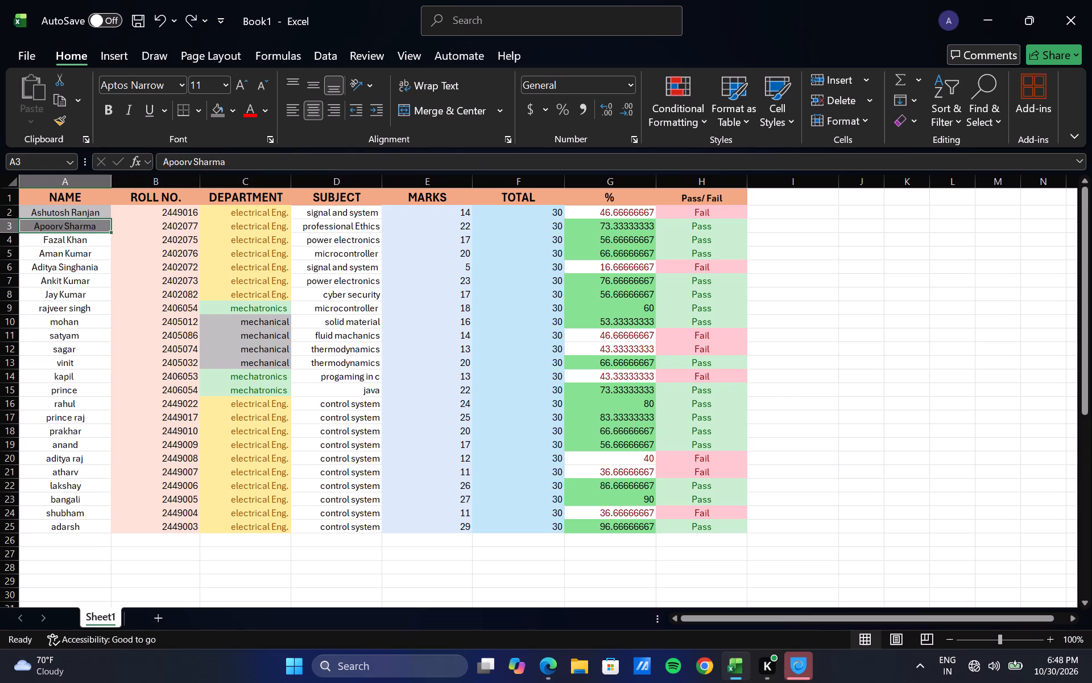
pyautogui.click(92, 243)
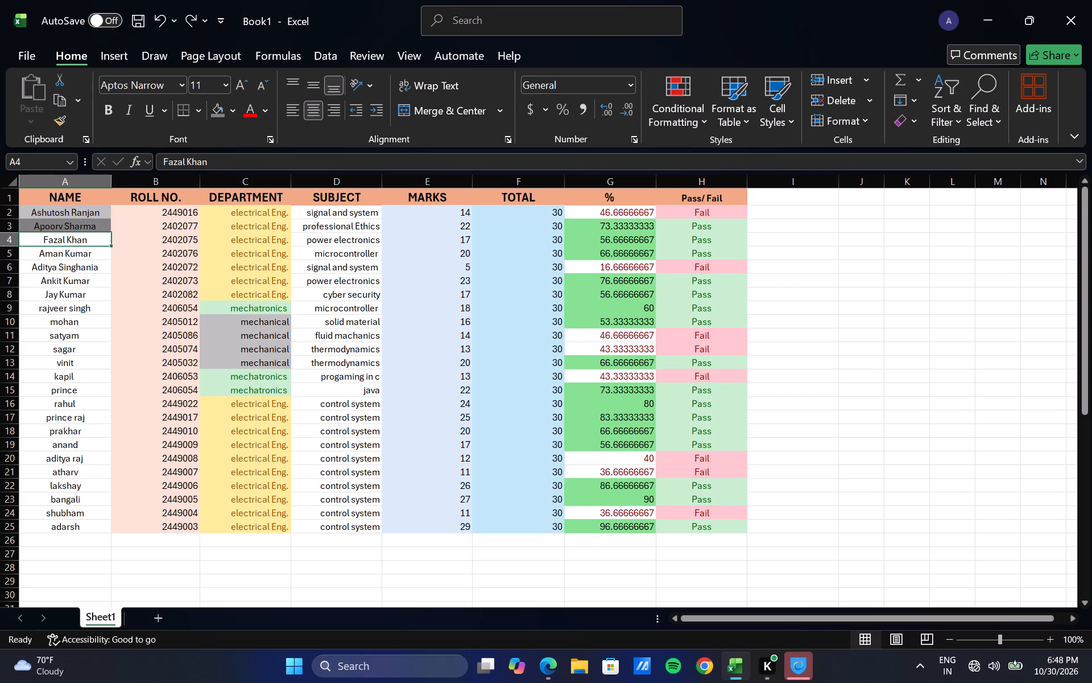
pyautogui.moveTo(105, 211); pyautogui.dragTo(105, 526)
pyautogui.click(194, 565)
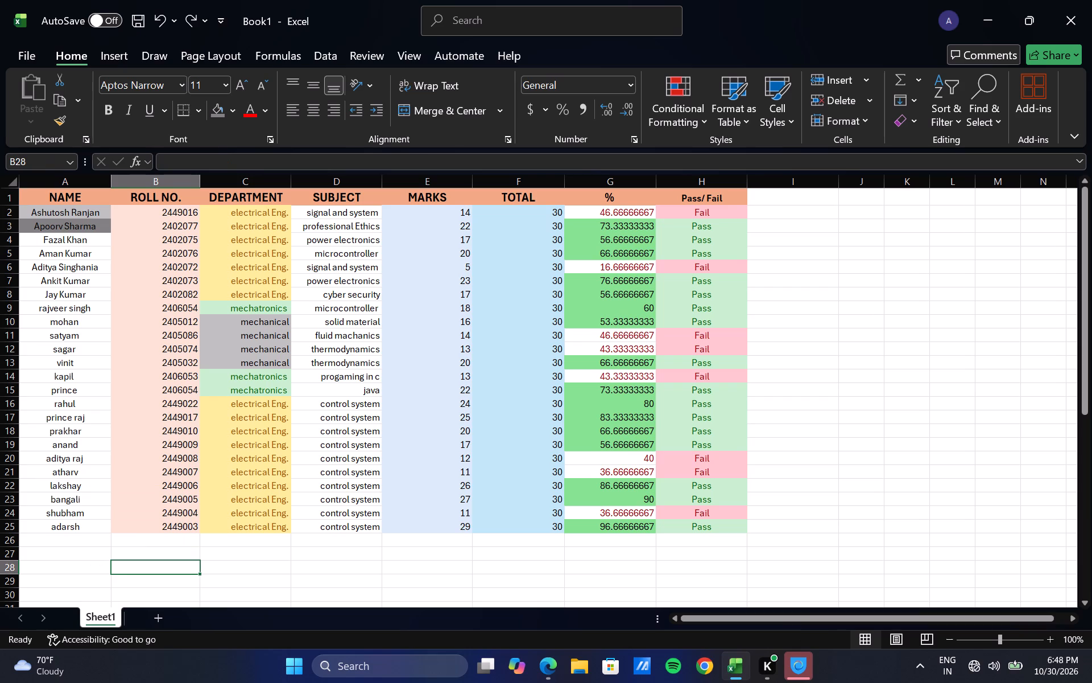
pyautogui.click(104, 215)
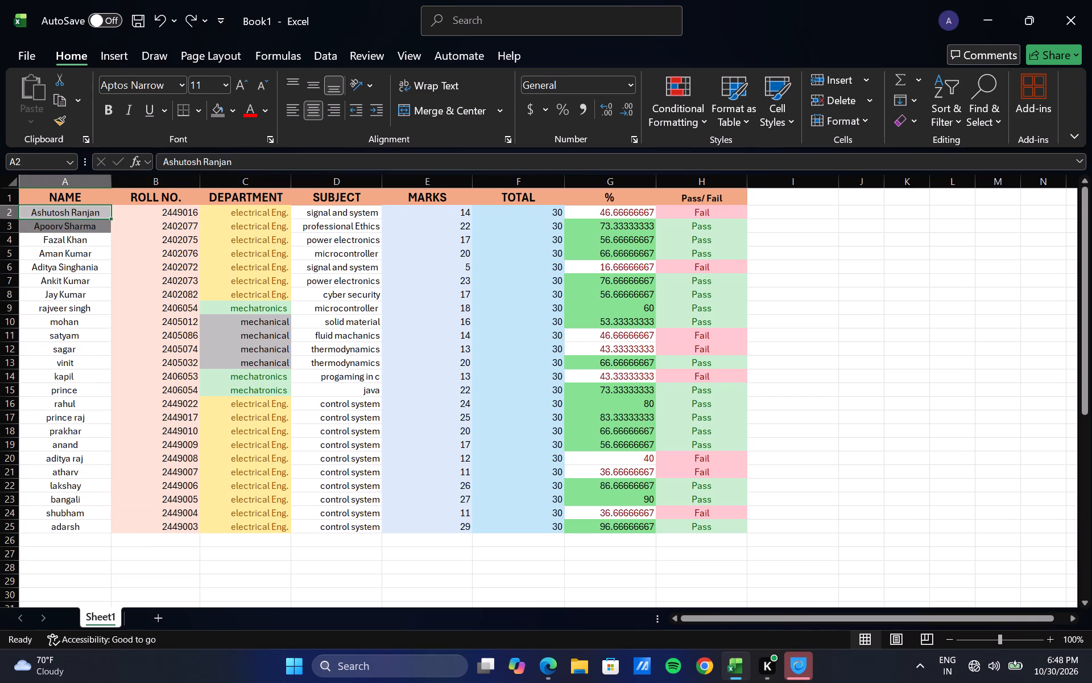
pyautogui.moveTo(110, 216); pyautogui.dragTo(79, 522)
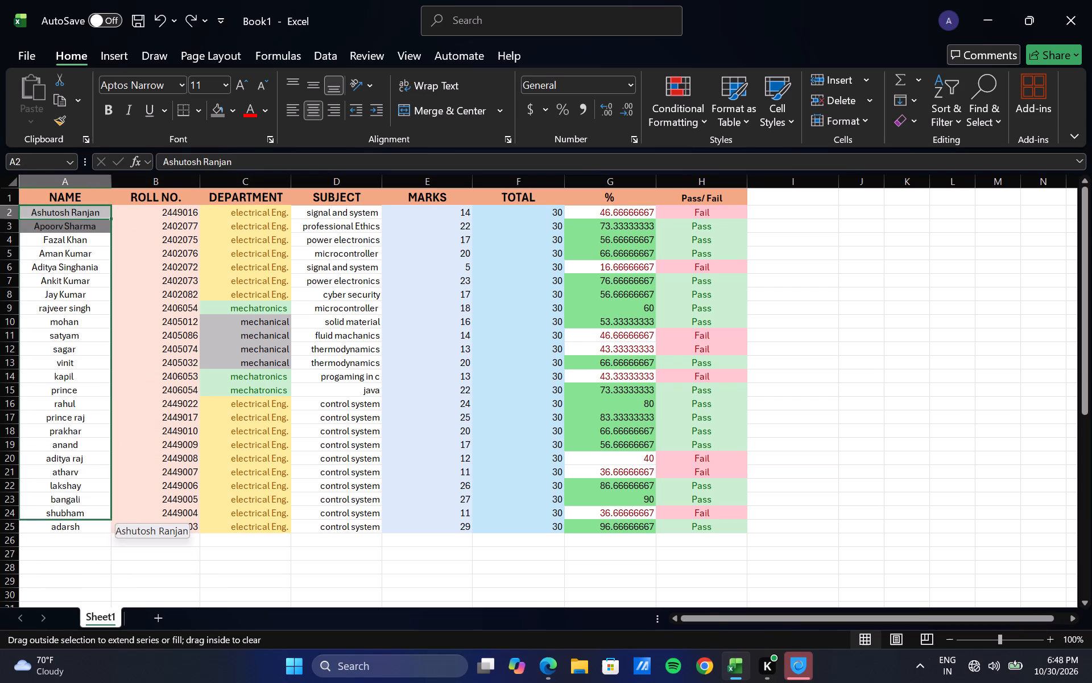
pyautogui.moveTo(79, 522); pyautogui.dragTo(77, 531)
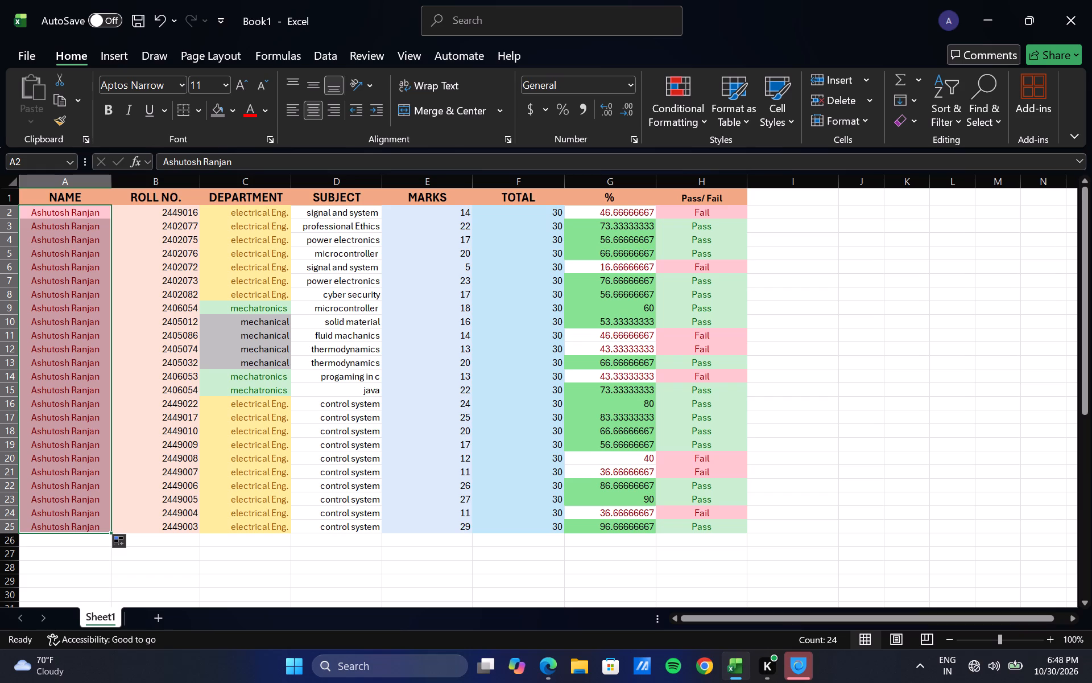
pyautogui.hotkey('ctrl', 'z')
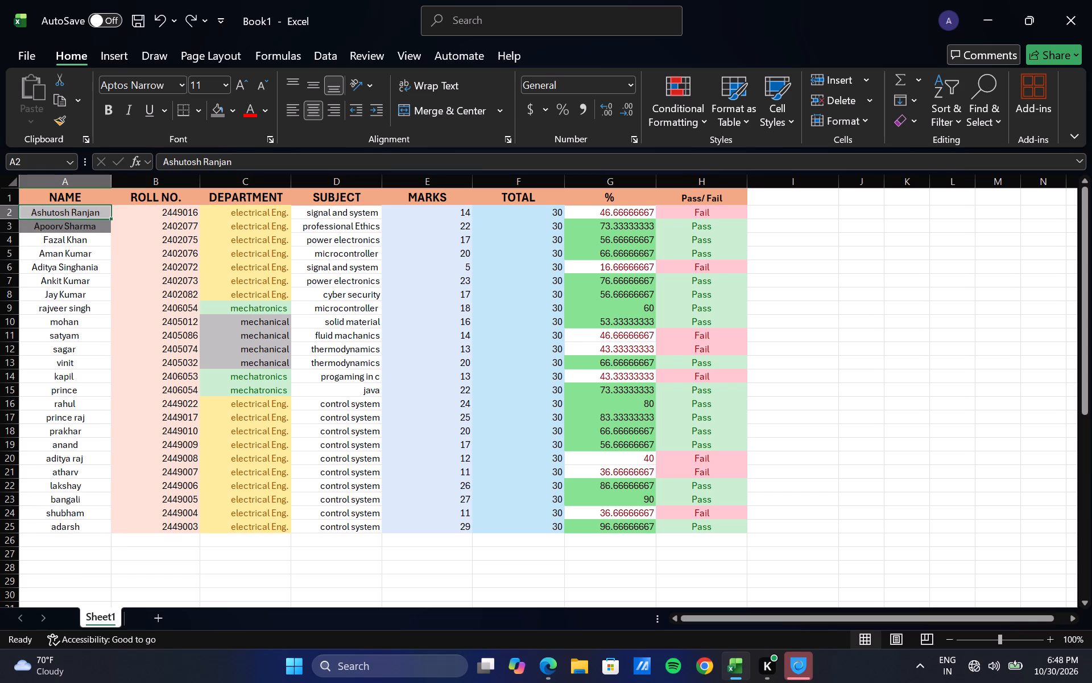
# Open the Highlight Cells Rules choices of conditional formatting for NAME cell A4.
pyautogui.click(90, 246)
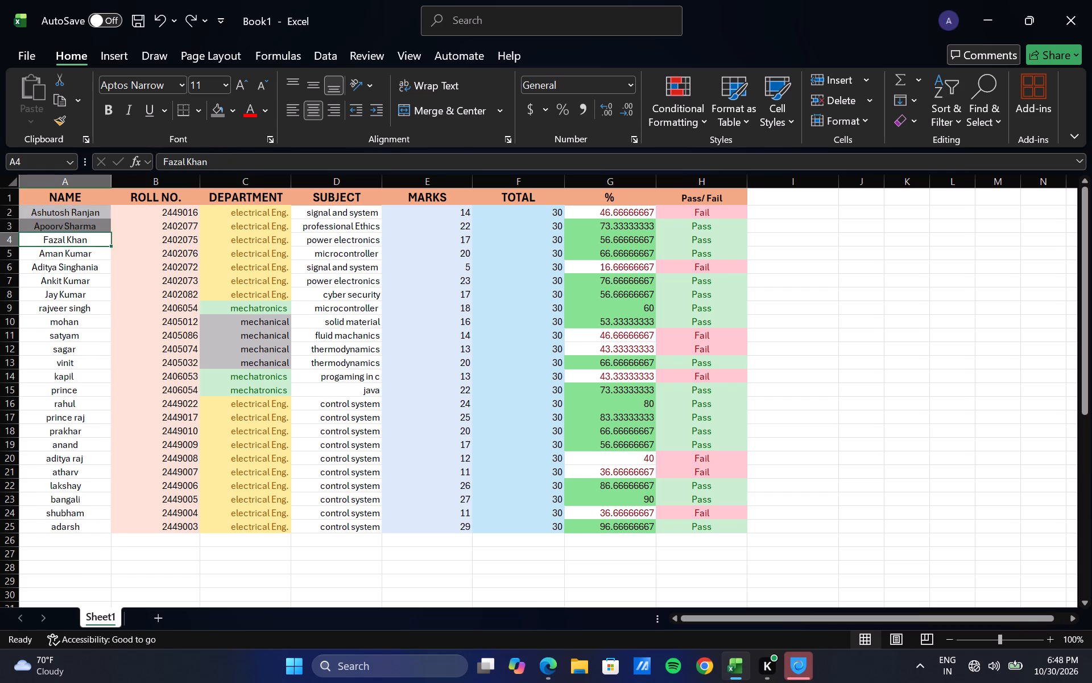
pyautogui.click(702, 123)
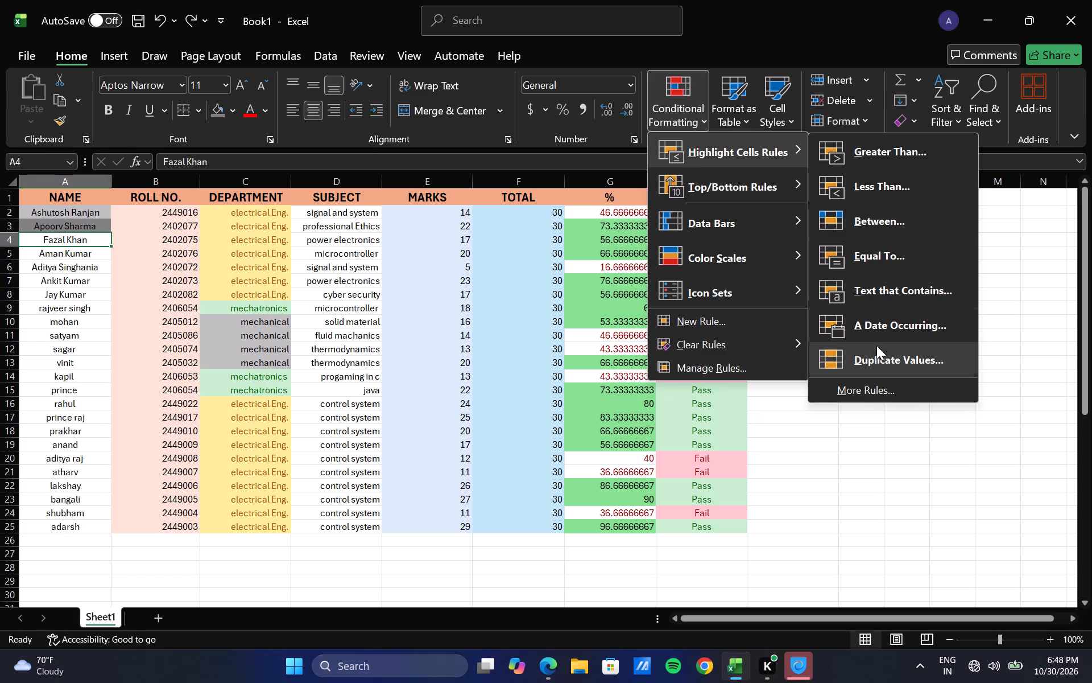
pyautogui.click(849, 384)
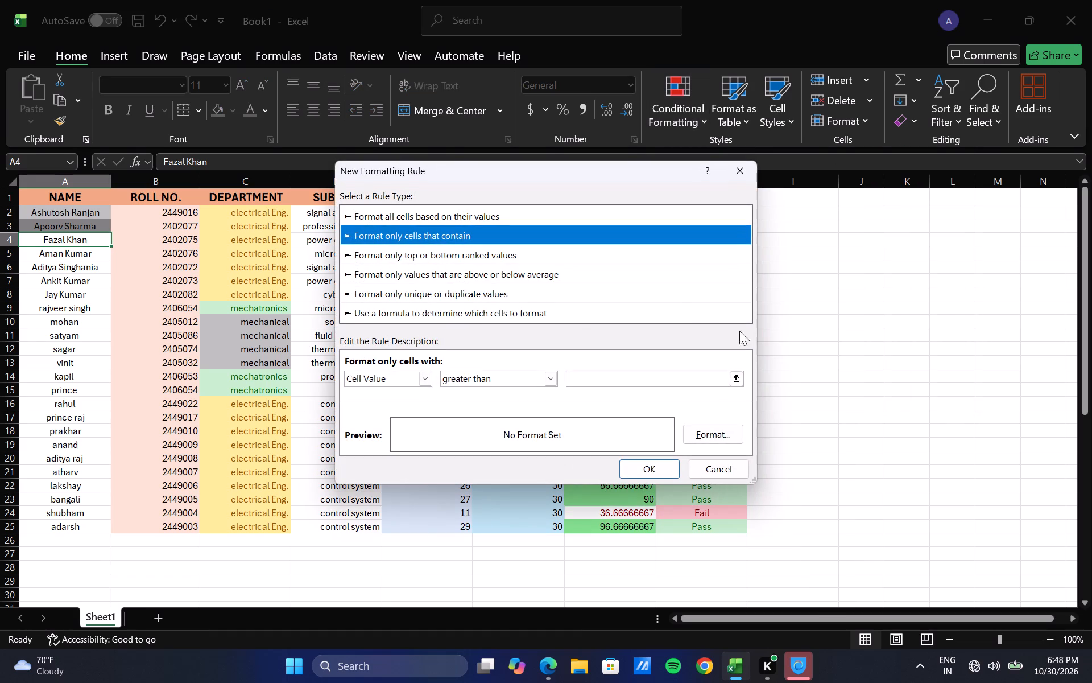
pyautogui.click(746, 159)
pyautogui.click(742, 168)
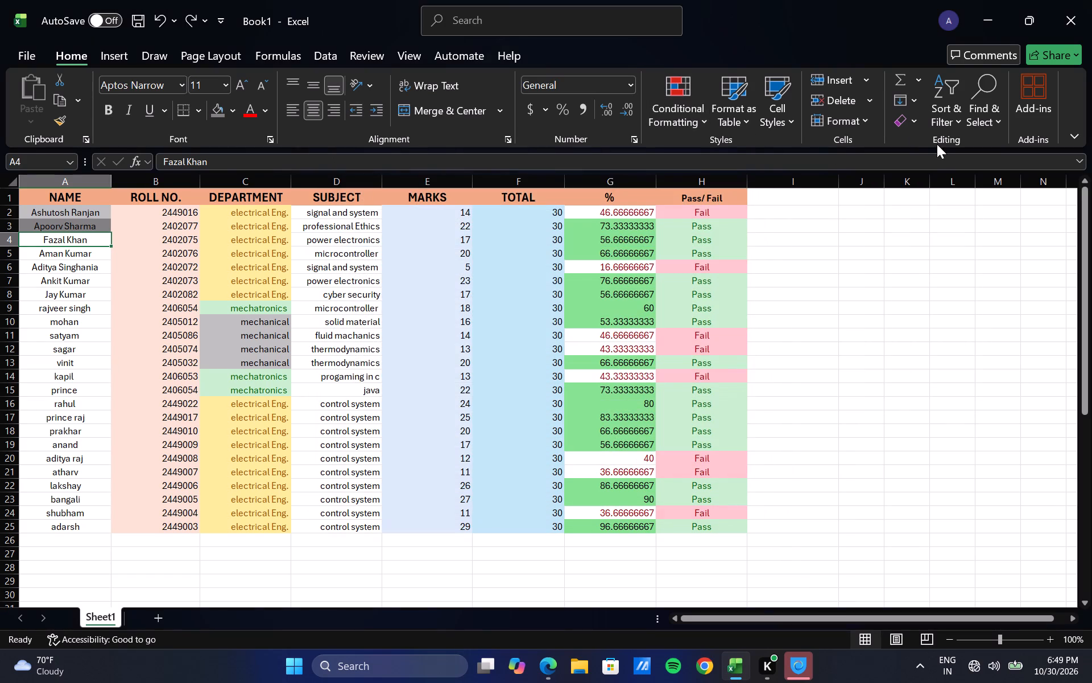
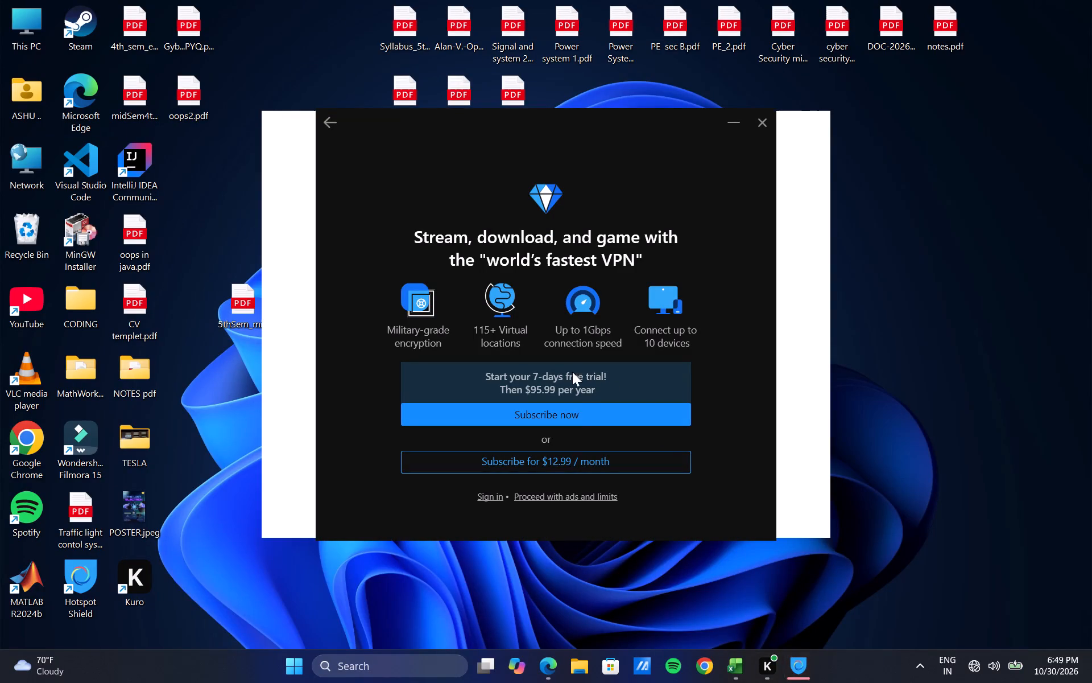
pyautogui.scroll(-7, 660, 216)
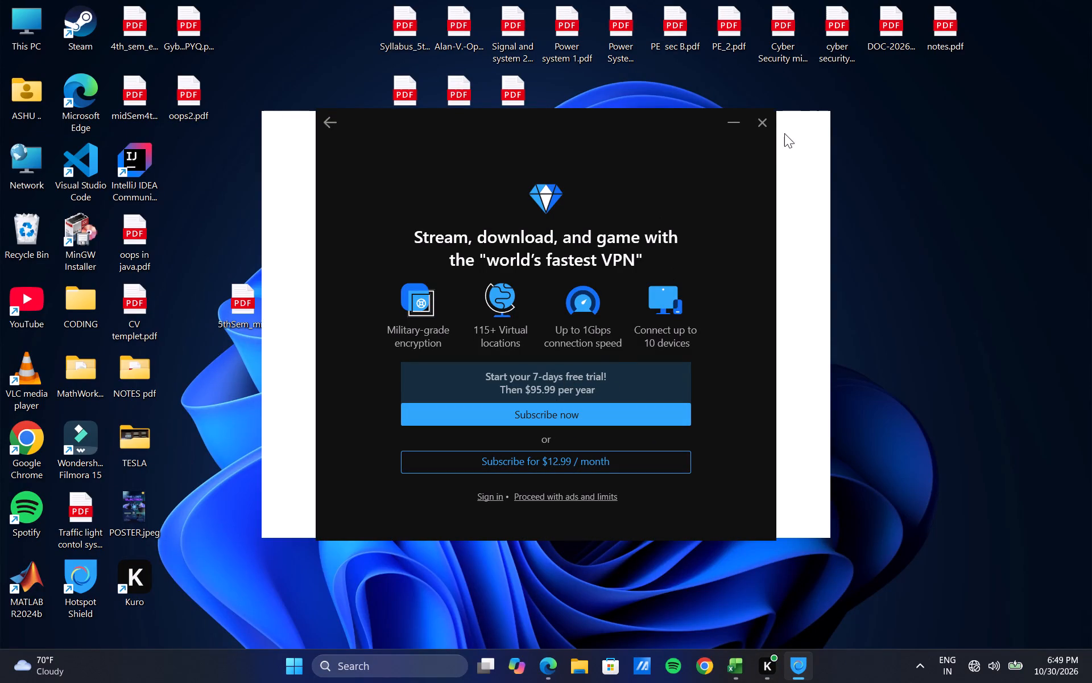
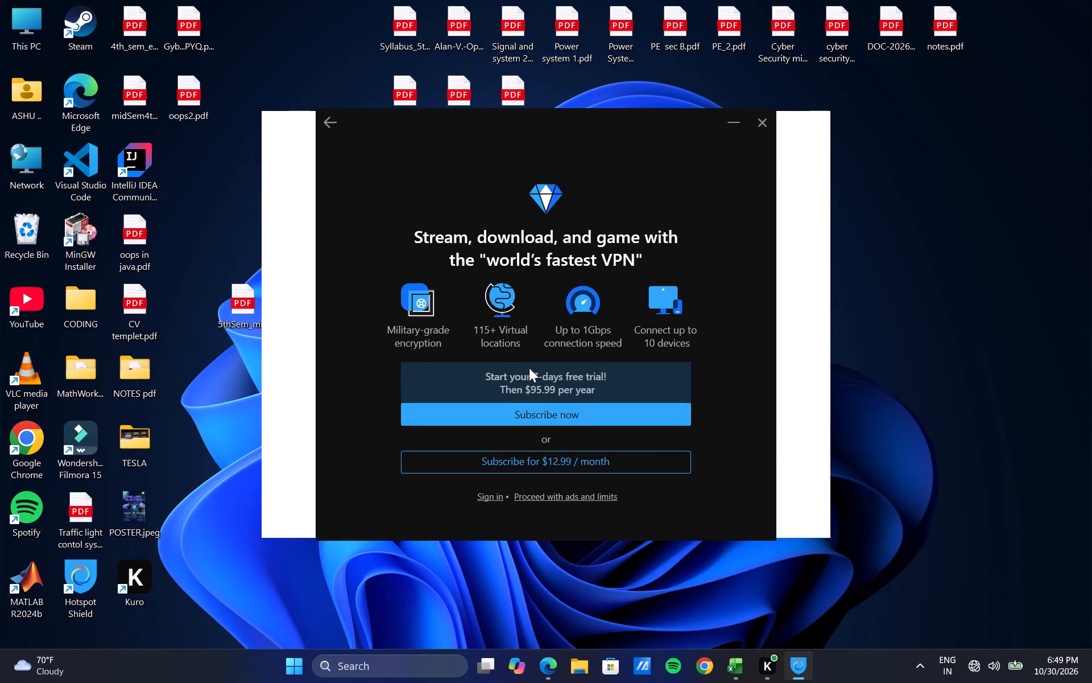
# Leave the Hotspot Shield subscription offer and try to connect to the VPN with the Auto virtual location.
pyautogui.scroll(-1, 535, 476)
pyautogui.click(327, 118)
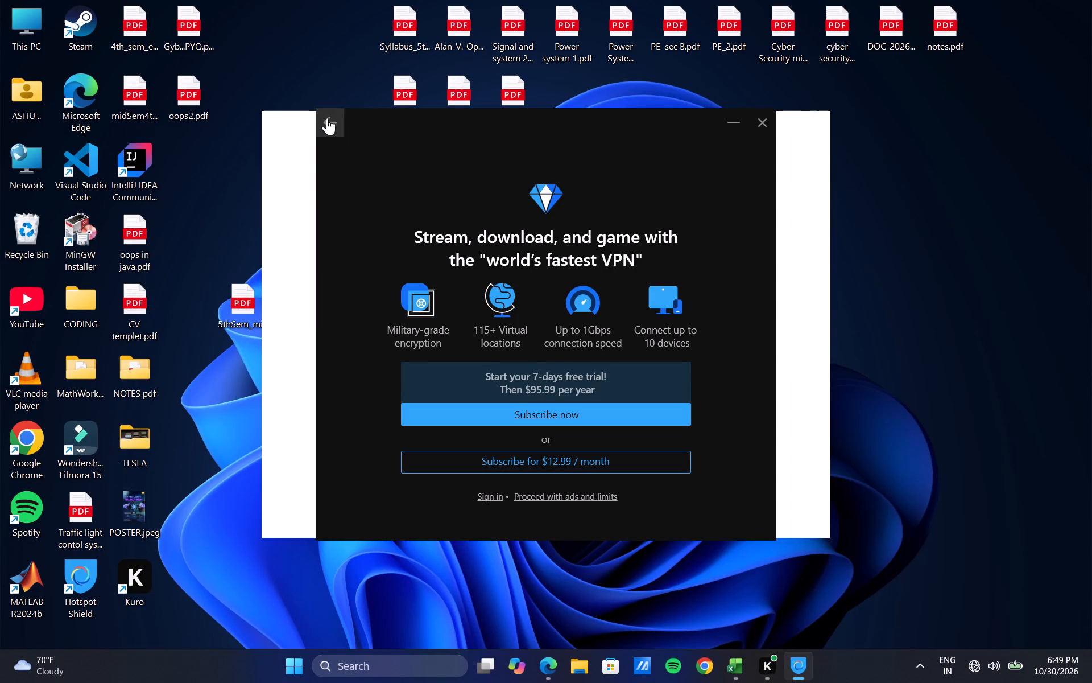
pyautogui.click(565, 372)
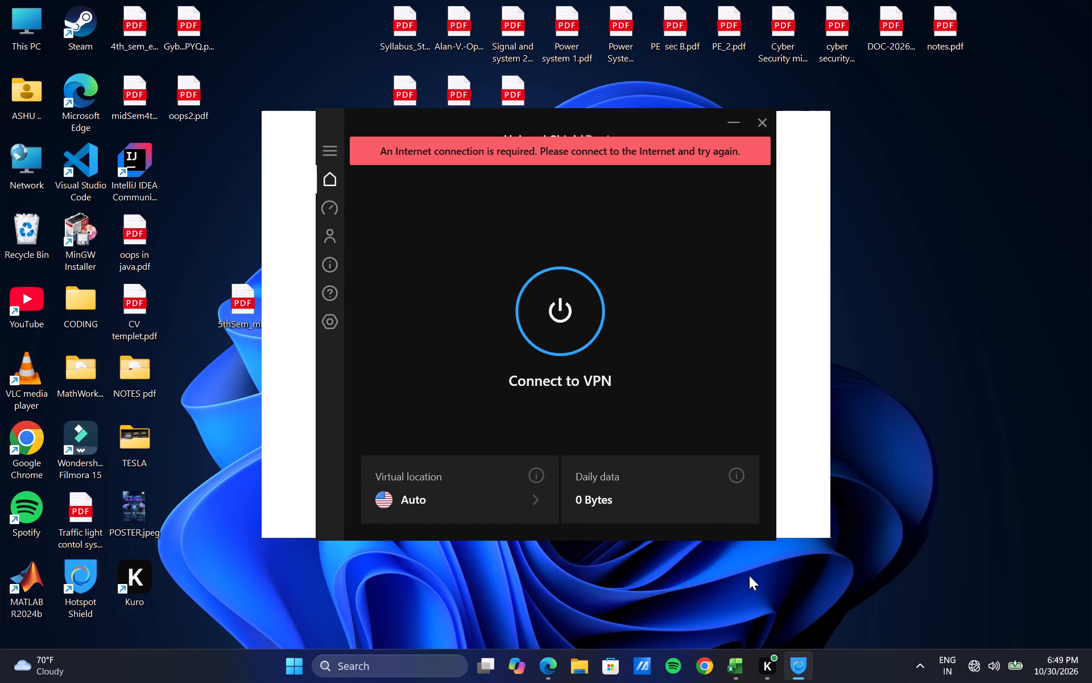
# Open the Wi-Fi network list in the Windows quick settings.
pyautogui.click(967, 664)
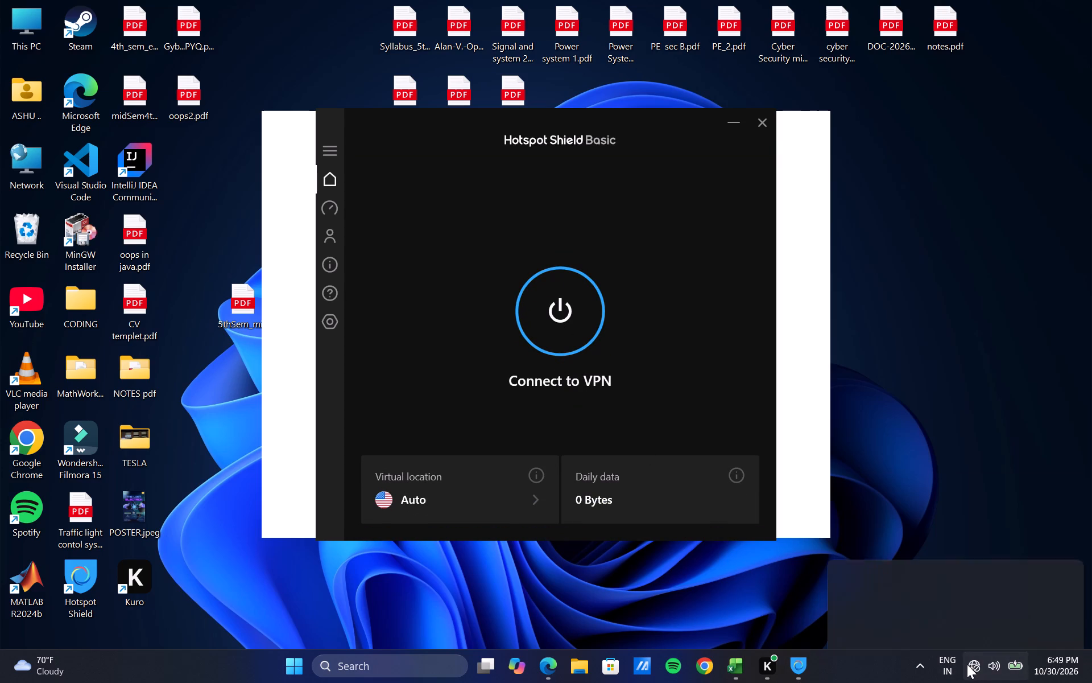
pyautogui.click(885, 401)
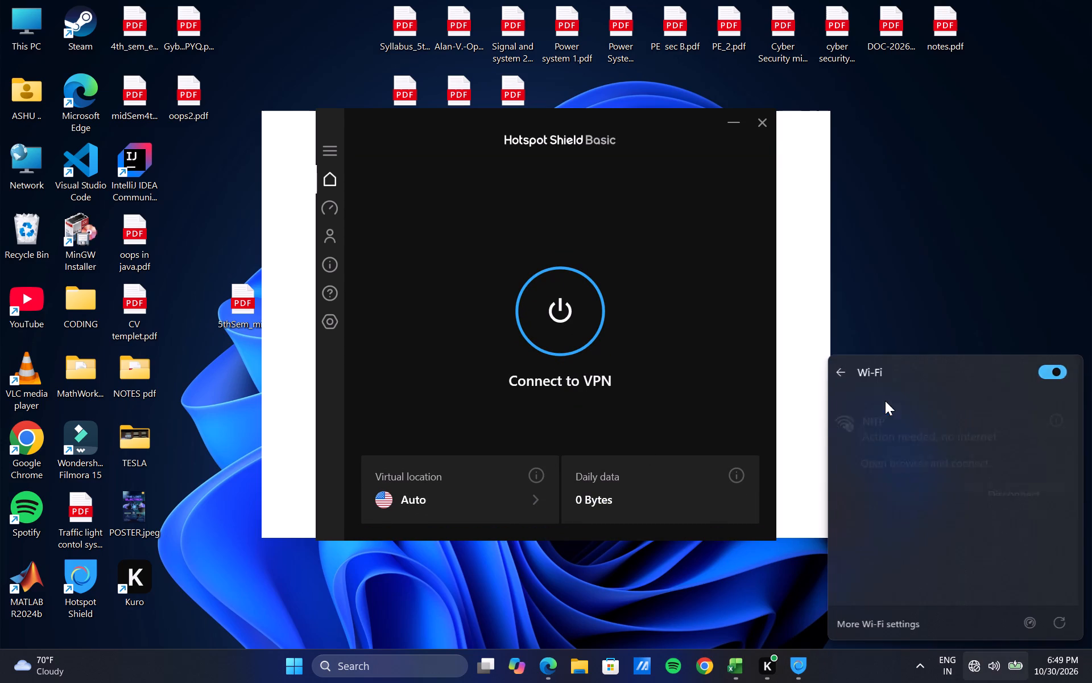
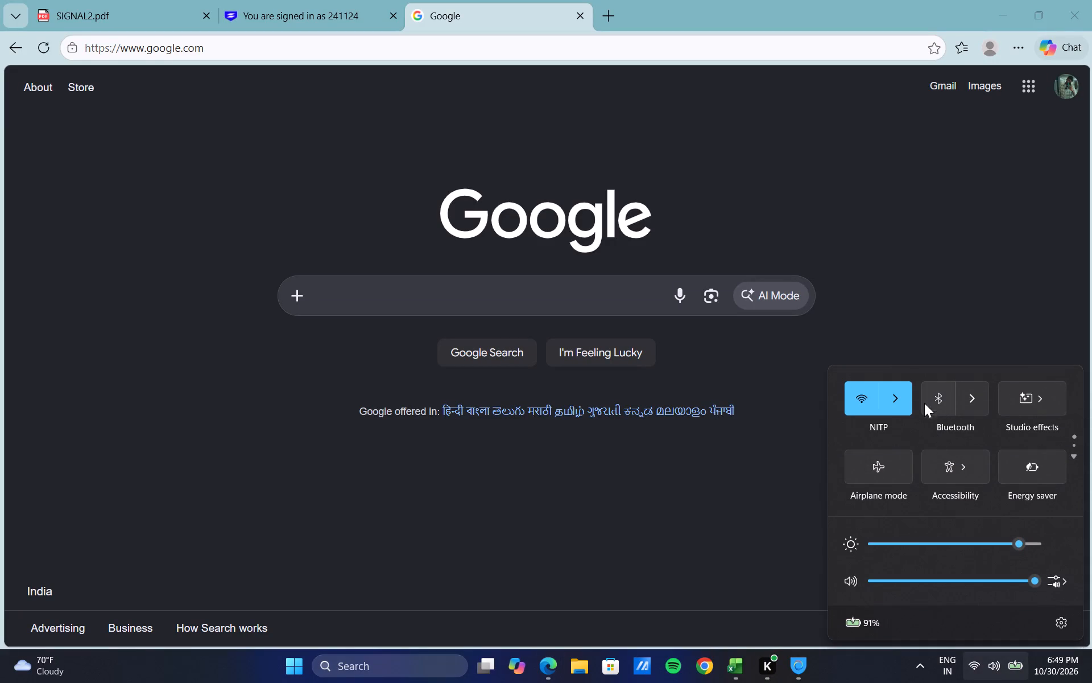
# Switch to Hotspot Shield, connect to the VPN with the Auto virtual location, and minimize its window.
pyautogui.click(802, 682)
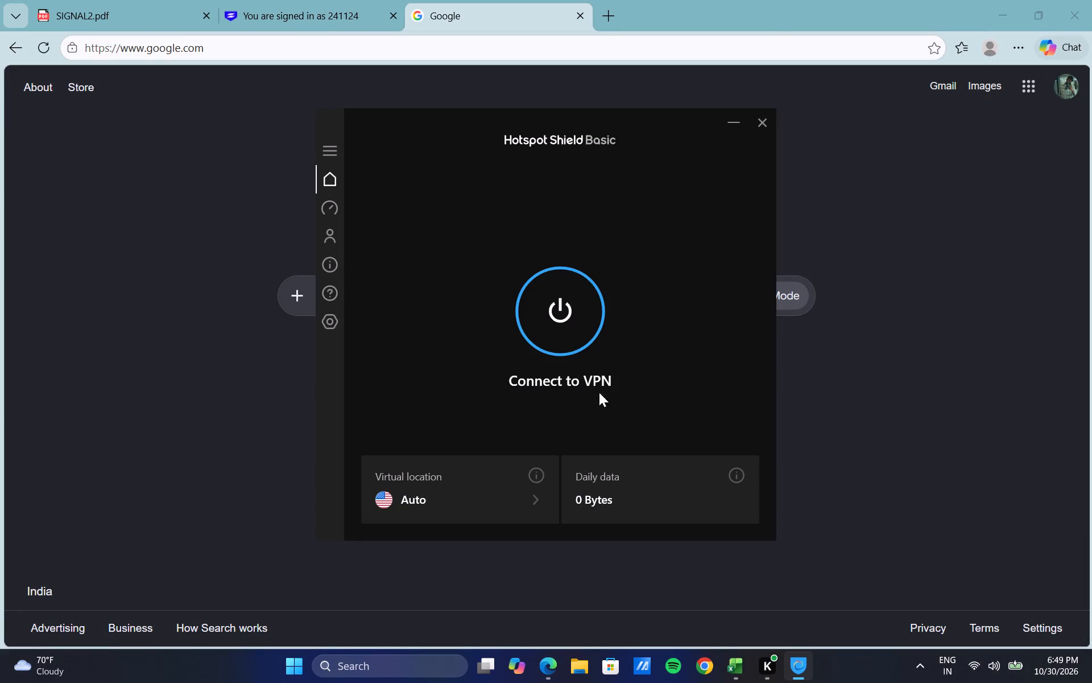
pyautogui.click(588, 373)
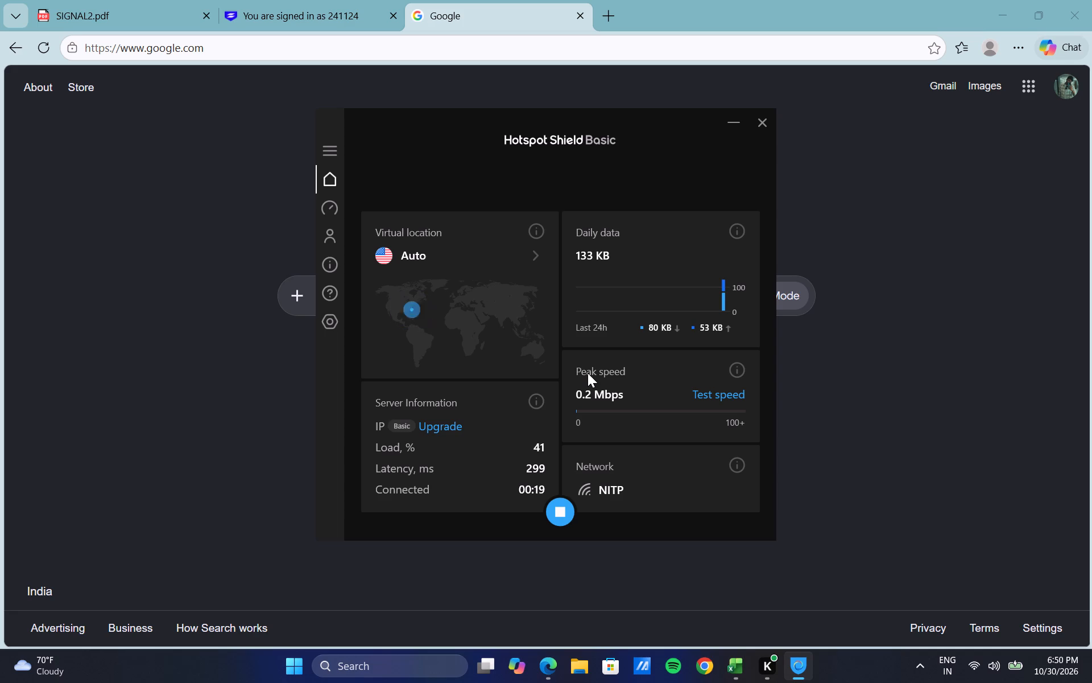
pyautogui.scroll(6, 588, 373)
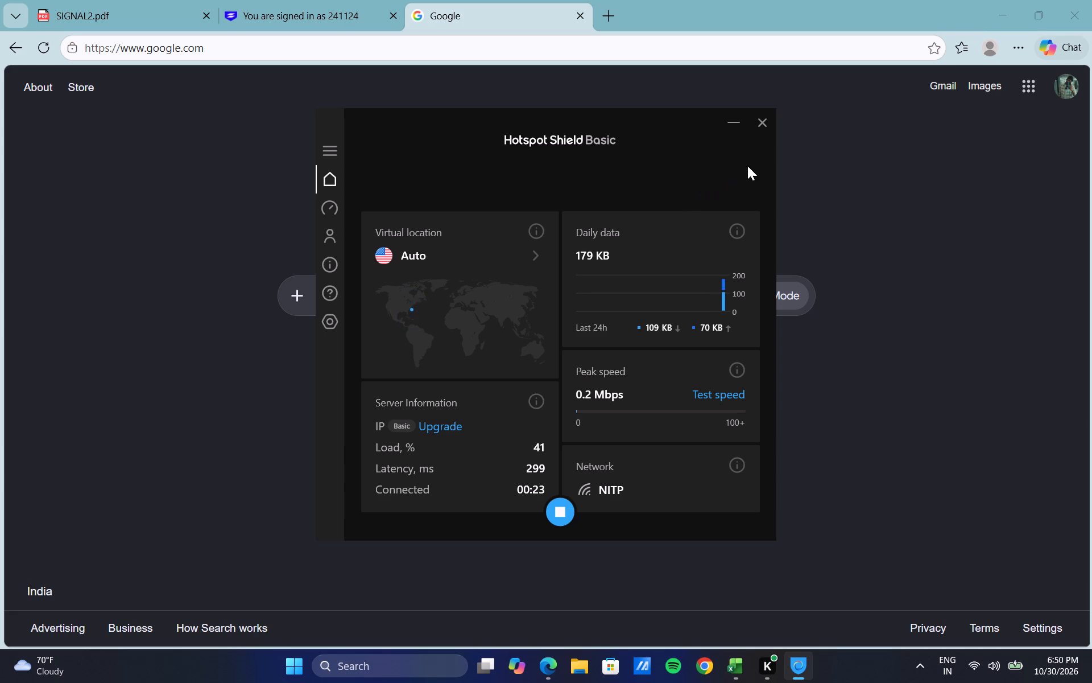
pyautogui.click(735, 121)
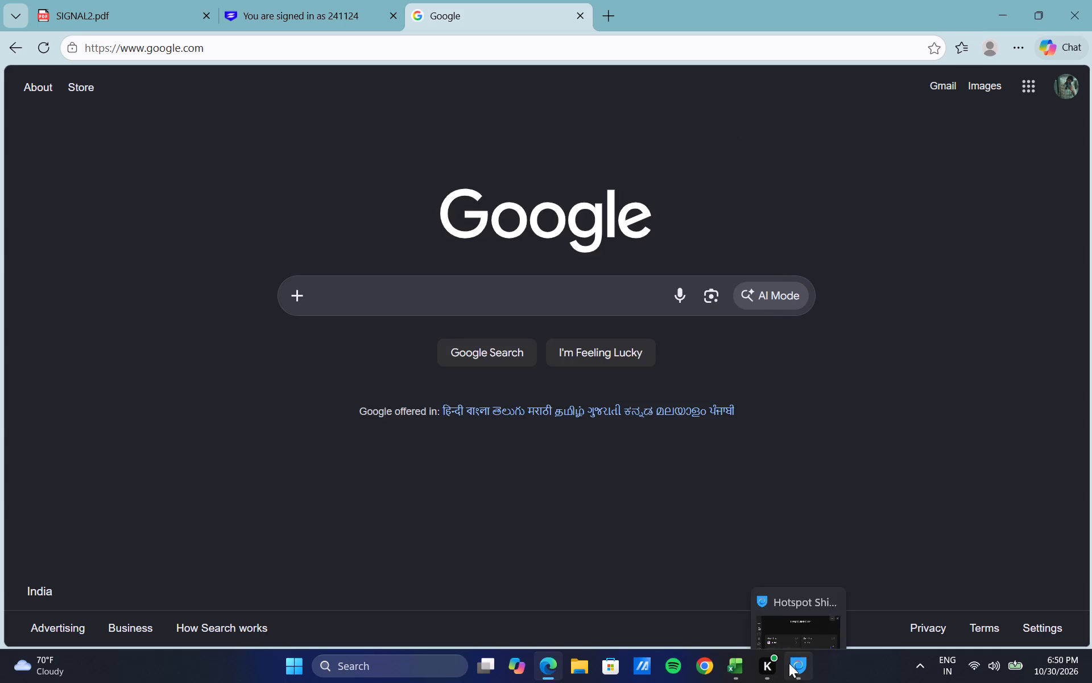
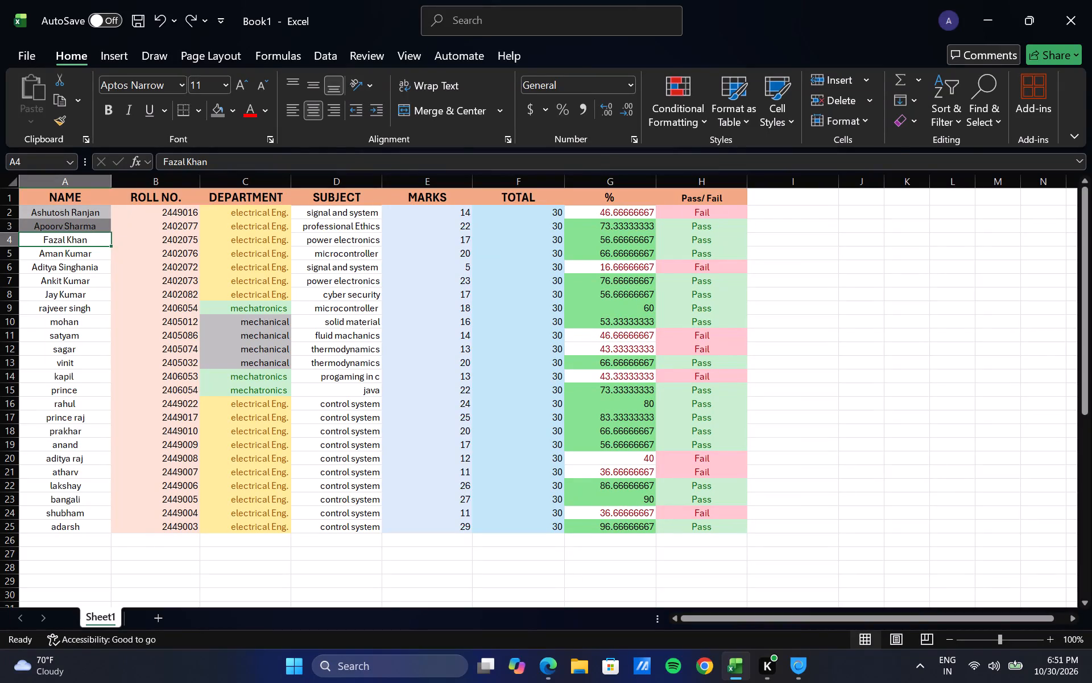
# Open the fill colour choices for the control system cells D16 through D25 in the SUBJECT column.
pyautogui.moveTo(299, 532); pyautogui.dragTo(317, 411)
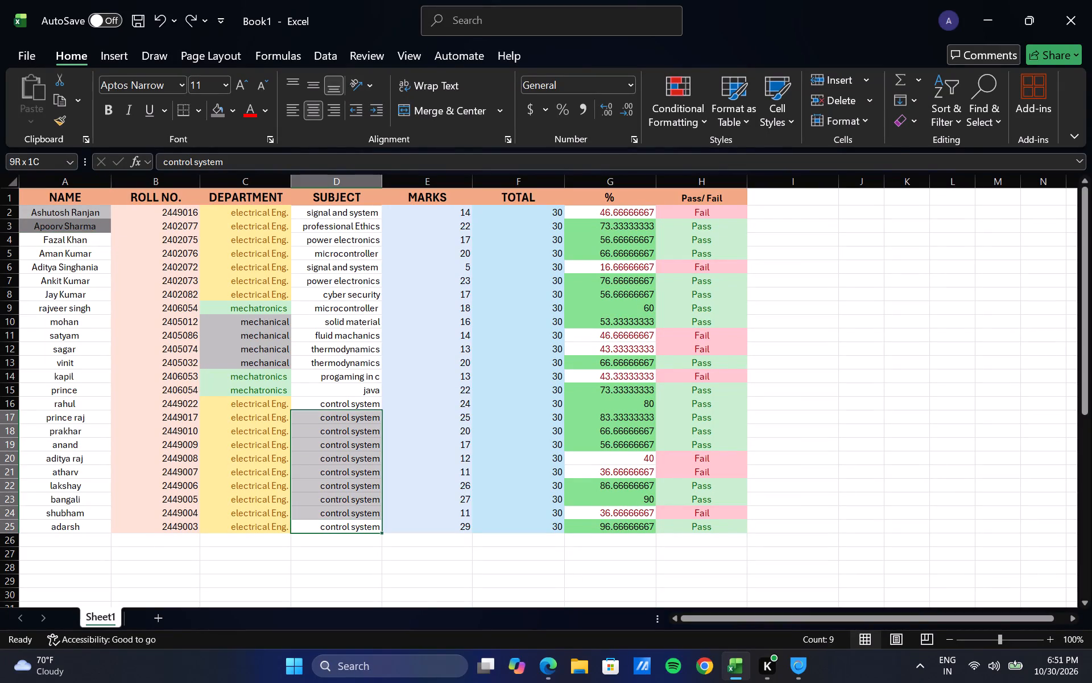
pyautogui.moveTo(317, 411); pyautogui.dragTo(318, 406)
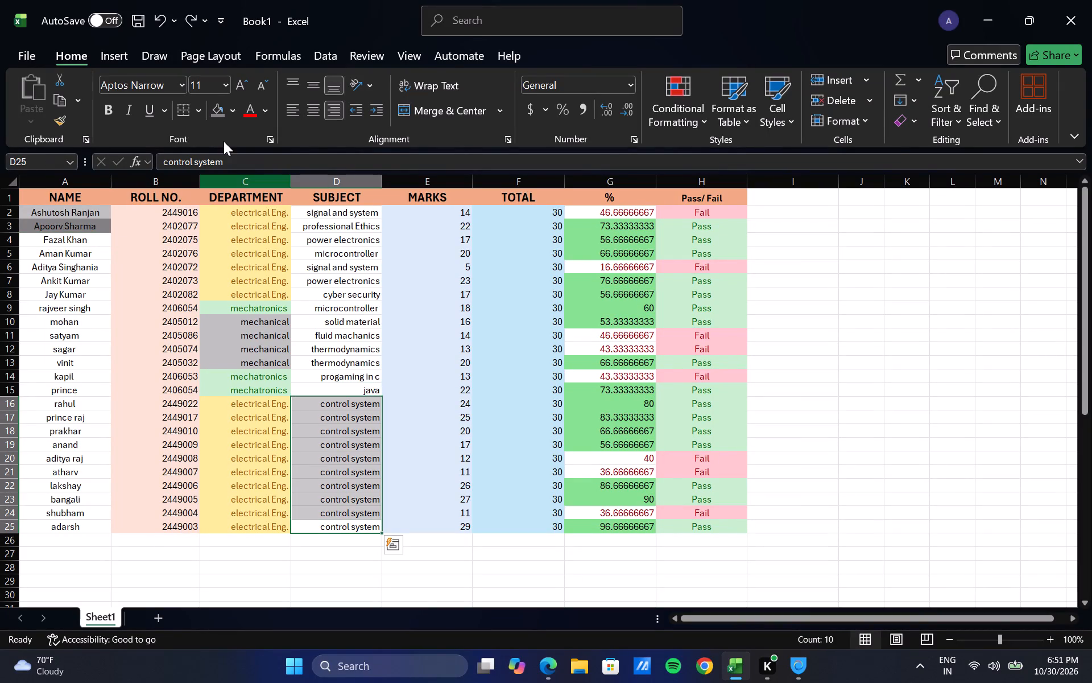
pyautogui.click(234, 108)
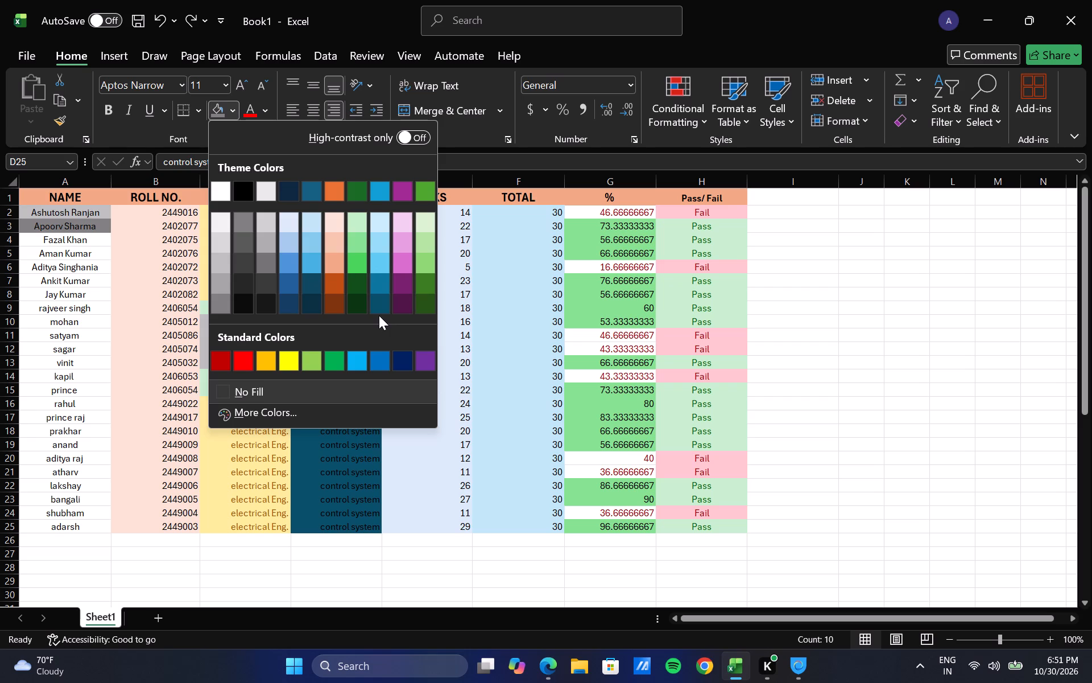
# Fill the control system cells D16:D25 and the thermodynamics cells D12:D13 with the lightest purple theme shade.
pyautogui.click(405, 223)
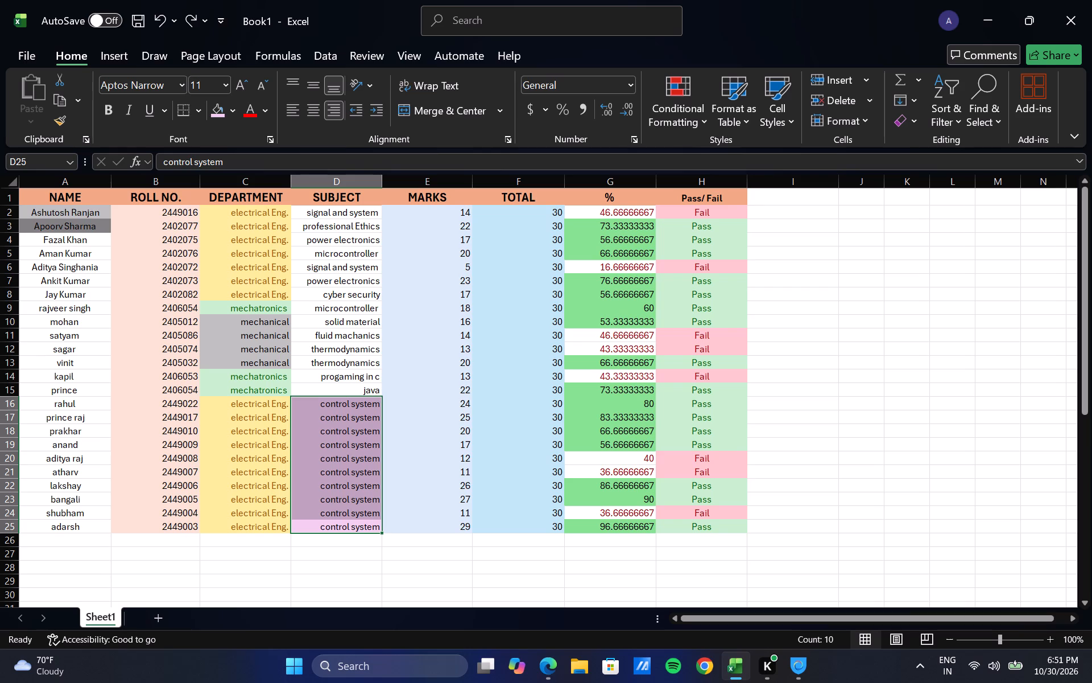
pyautogui.moveTo(302, 364); pyautogui.dragTo(305, 349)
pyautogui.click(230, 114)
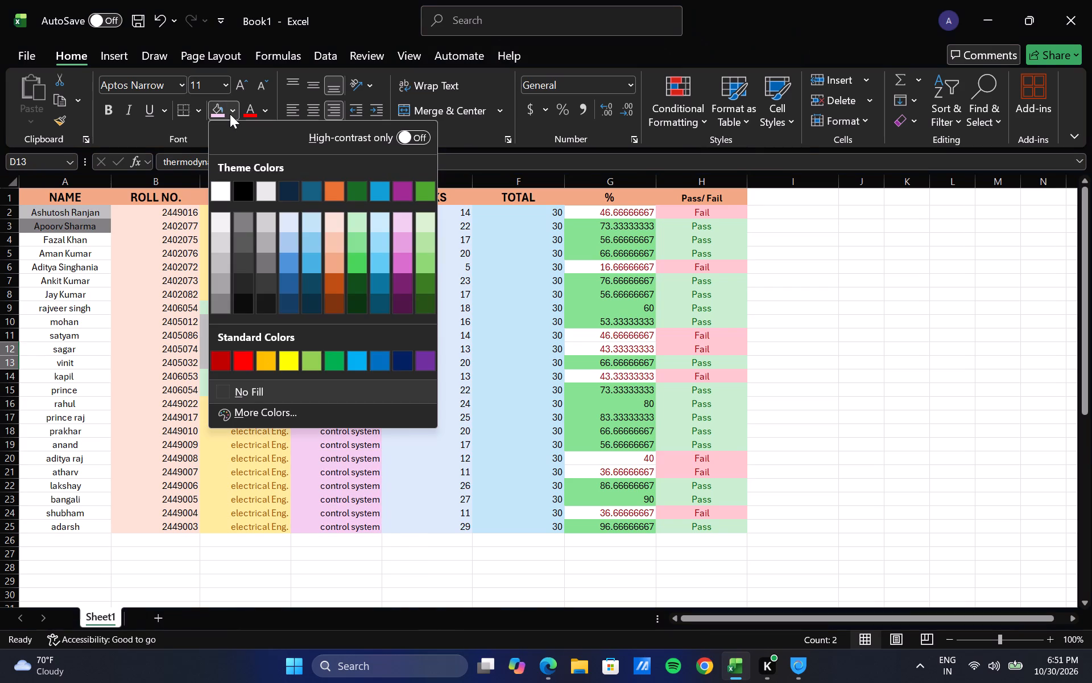
pyautogui.click(403, 213)
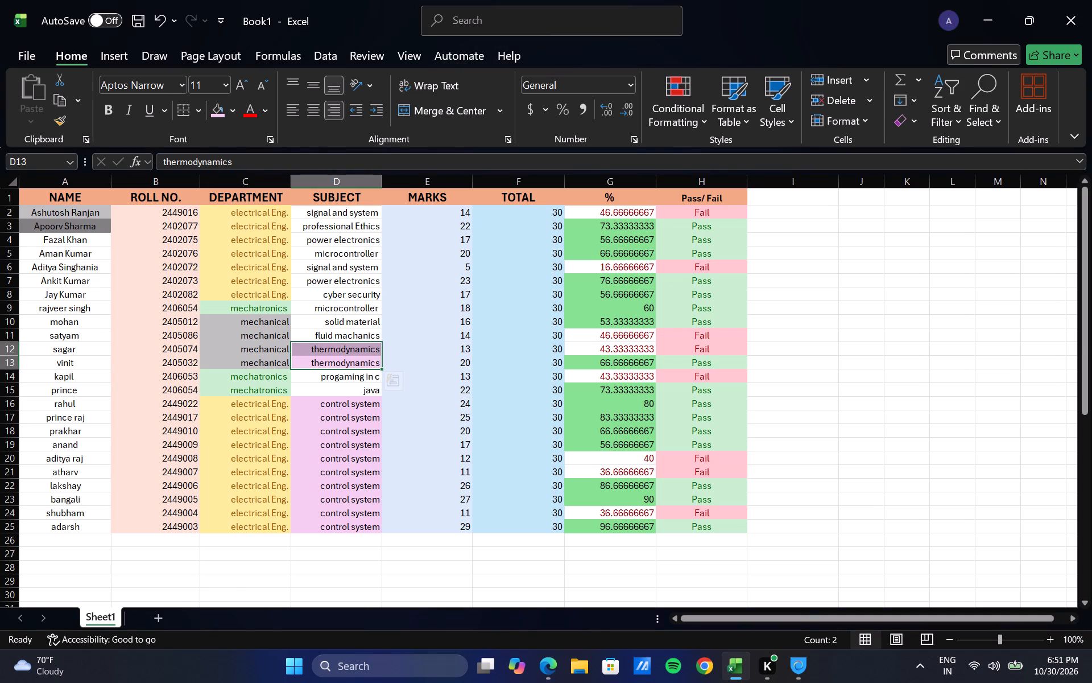
# Fill SUBJECT cells D2:D11 with the lightest of the black theme shades, a dark grey.
pyautogui.moveTo(301, 213); pyautogui.dragTo(359, 316)
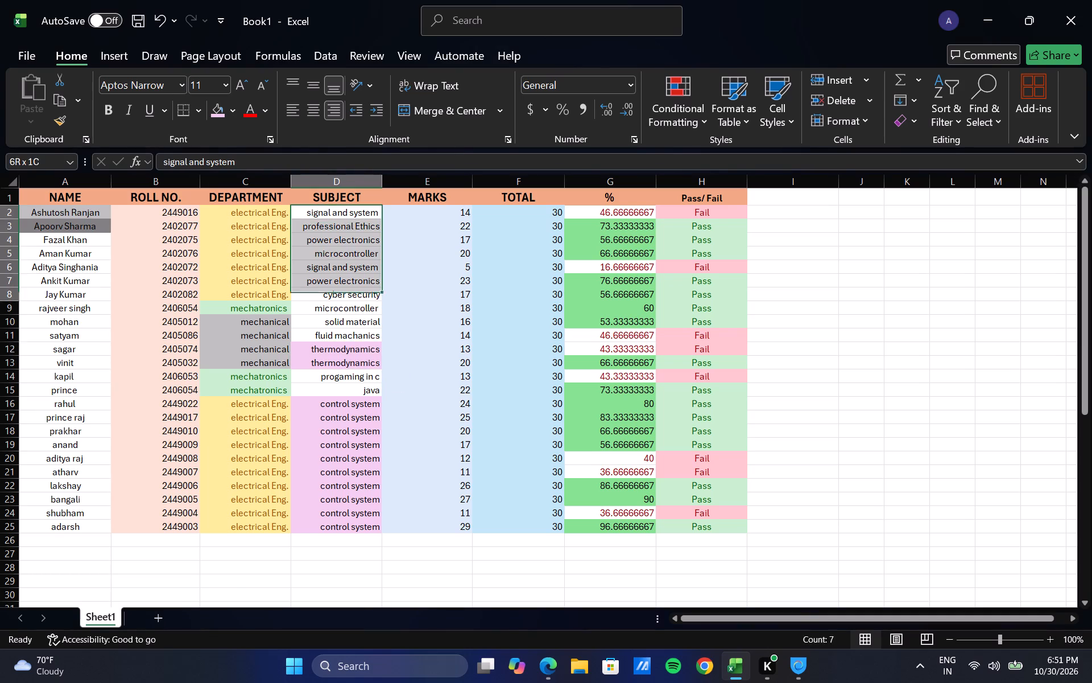
pyautogui.moveTo(359, 316); pyautogui.dragTo(373, 331)
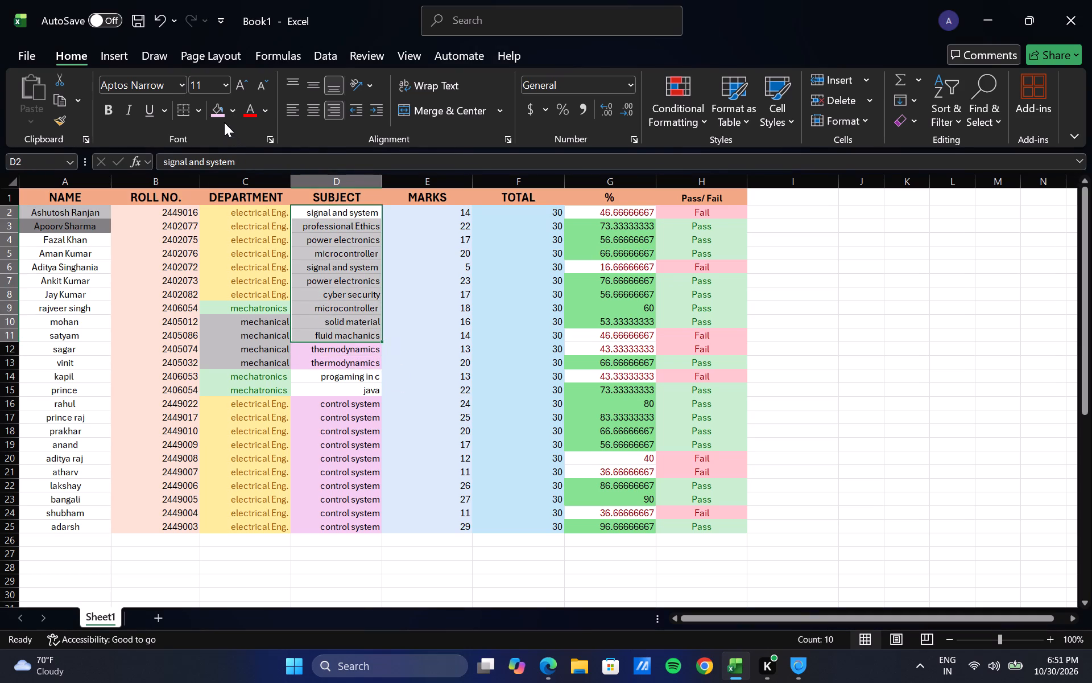
pyautogui.click(236, 109)
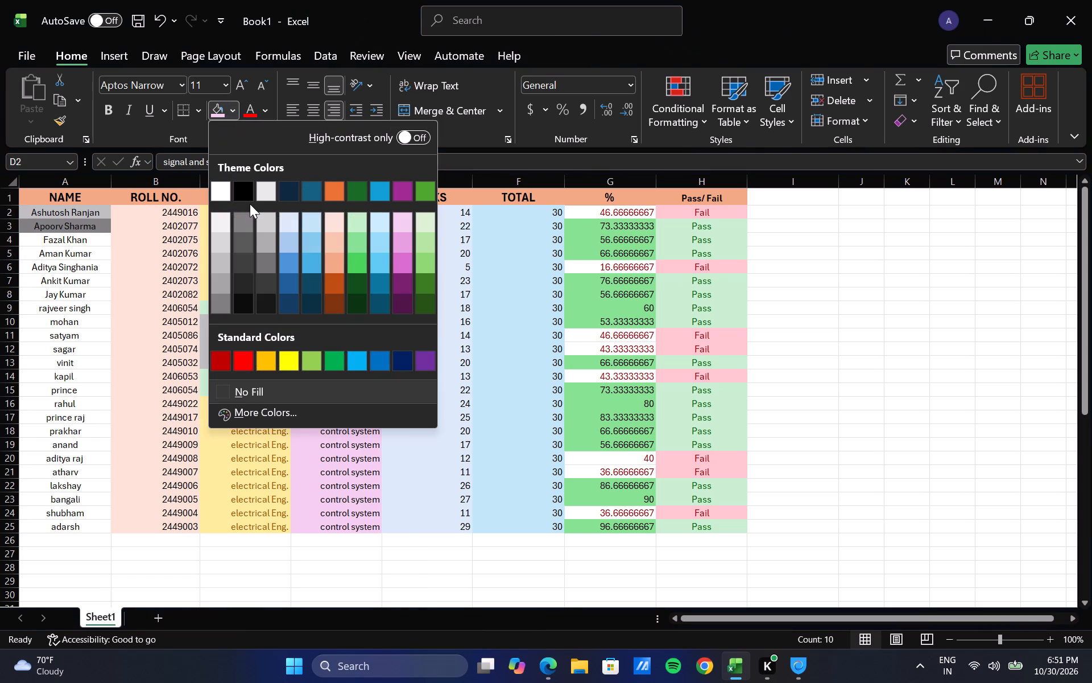
pyautogui.click(246, 217)
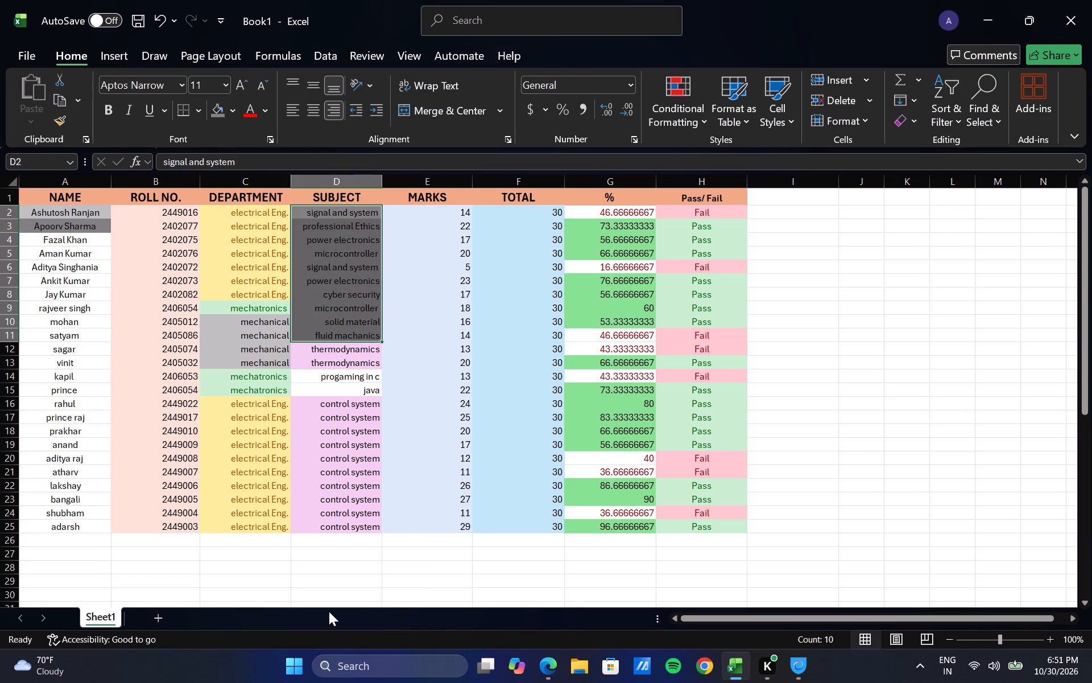
pyautogui.click(329, 611)
pyautogui.click(316, 566)
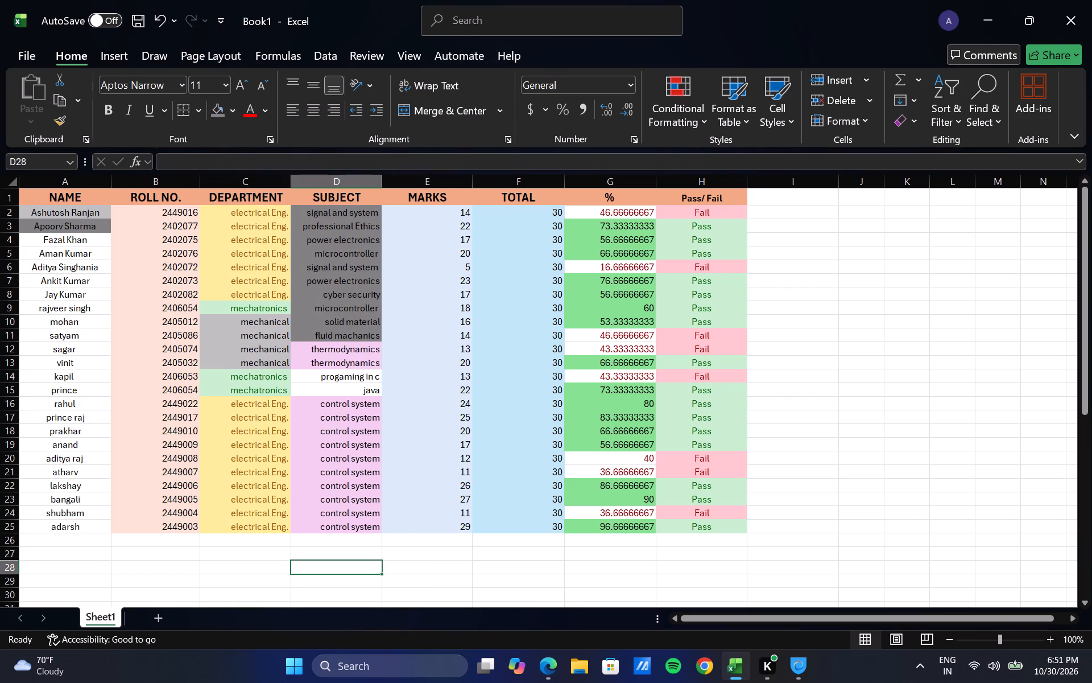
# Fill SUBJECT cells D14:D15, programming in C and java, with the second-lightest orange theme shade.
pyautogui.moveTo(308, 381); pyautogui.dragTo(349, 393)
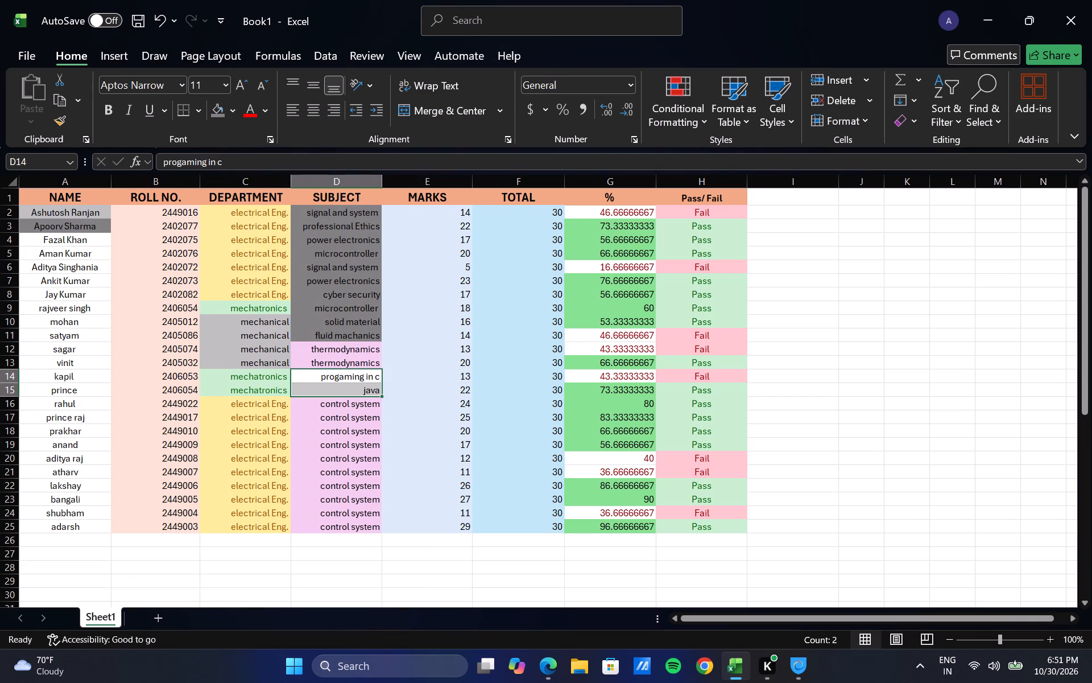
pyautogui.click(231, 104)
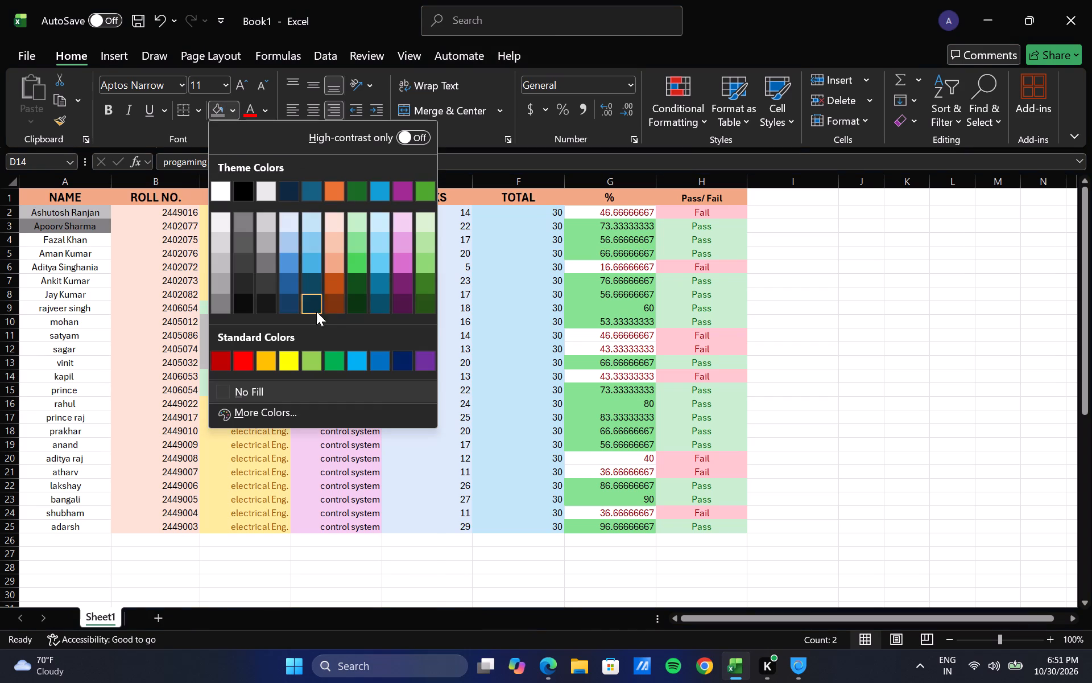
pyautogui.click(336, 252)
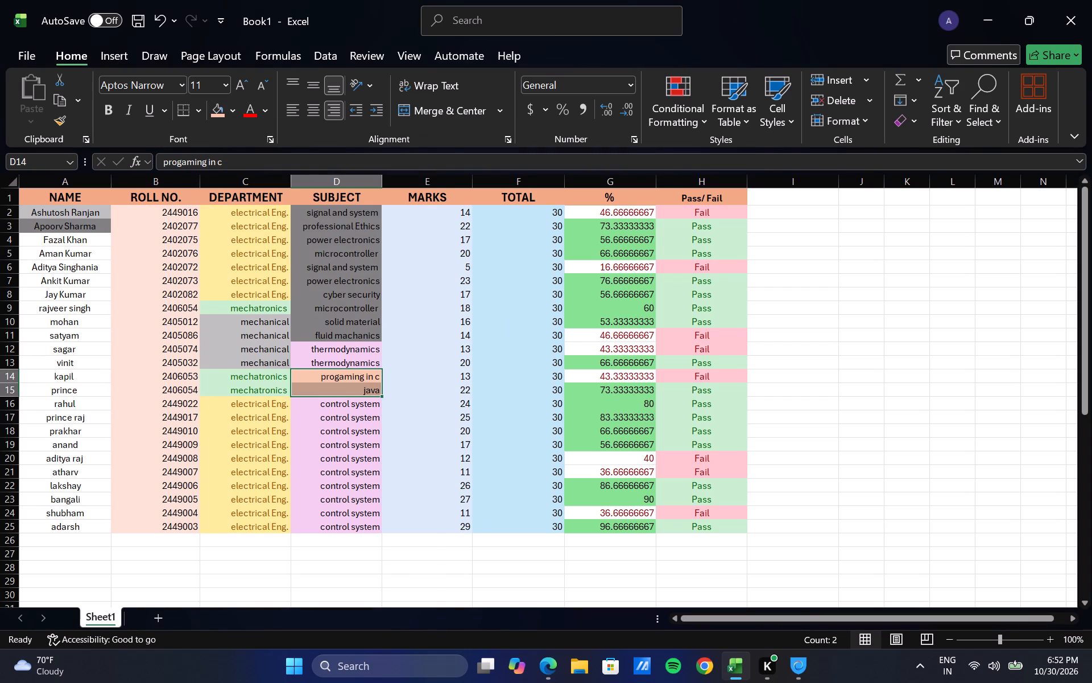
pyautogui.click(100, 578)
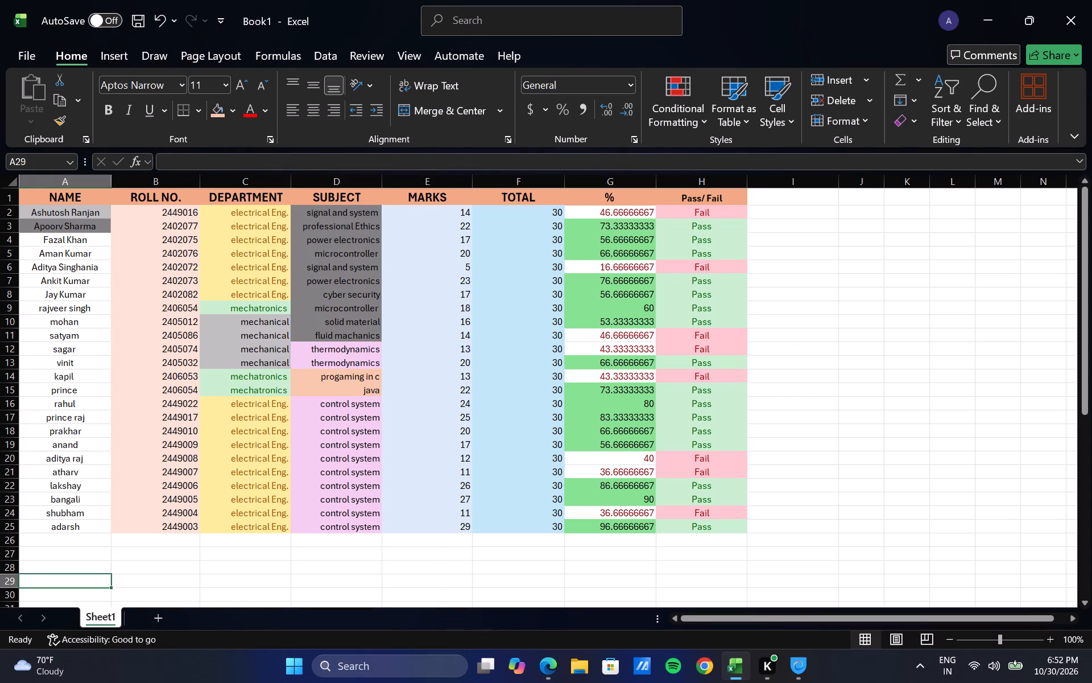
# Fill NAME cell A4 with the second of the white theme shades, a light grey.
pyautogui.click(37, 241)
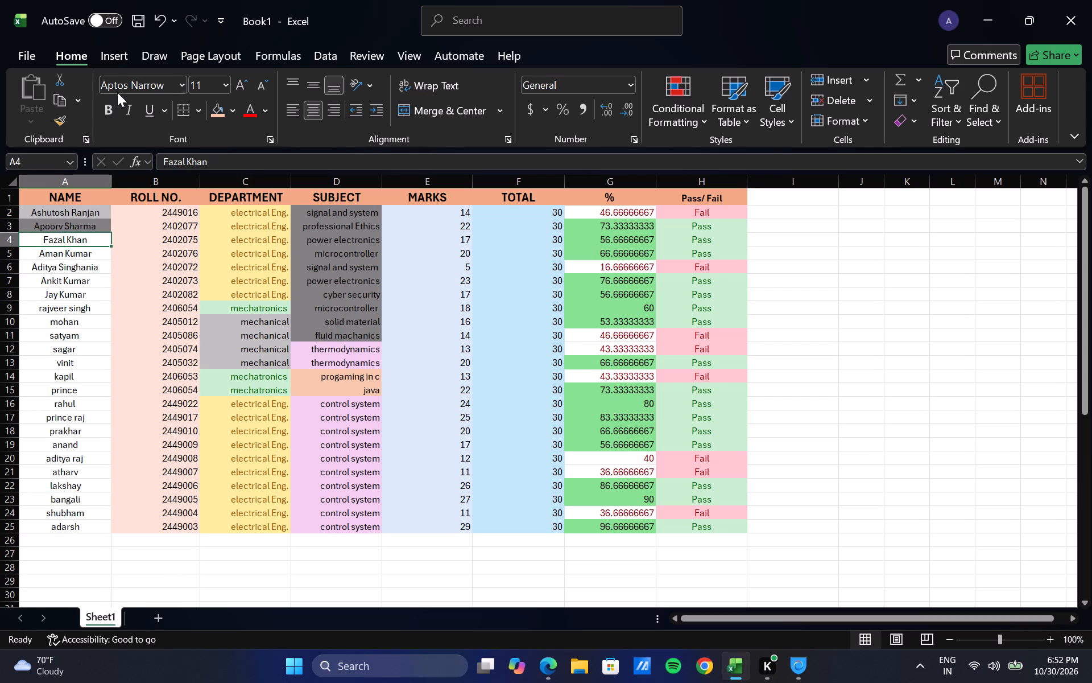
pyautogui.click(232, 106)
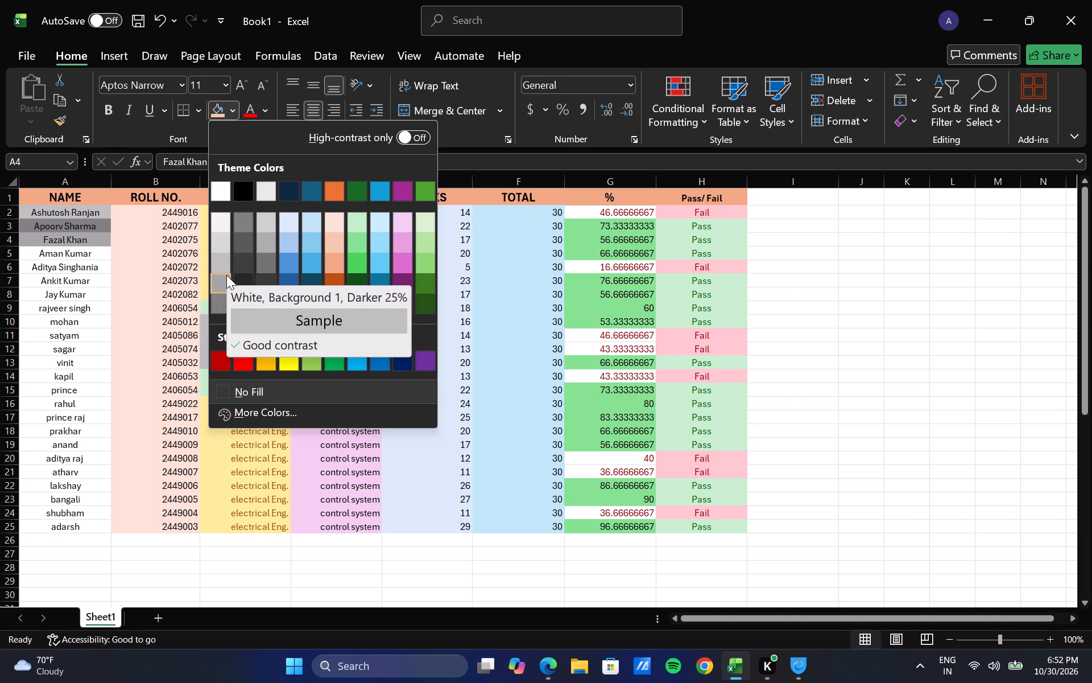
pyautogui.click(226, 238)
# Fill NAME cells A5, A7 and A9 with the lightest of the black theme shades, a dark grey.
pyautogui.click(55, 262)
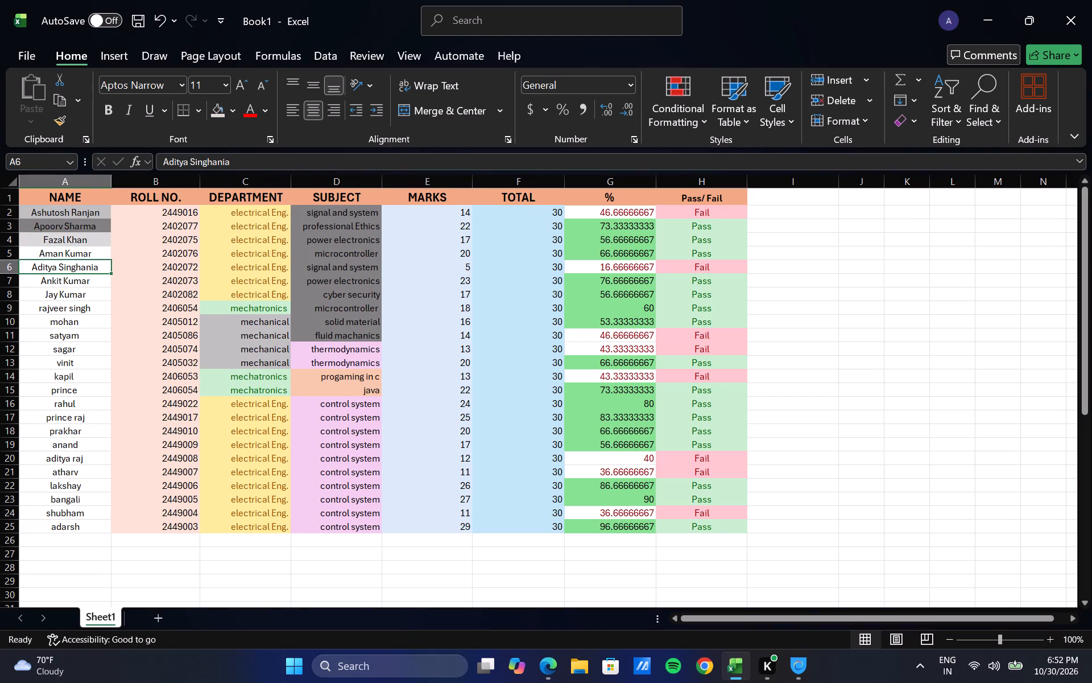
pyautogui.click(60, 254)
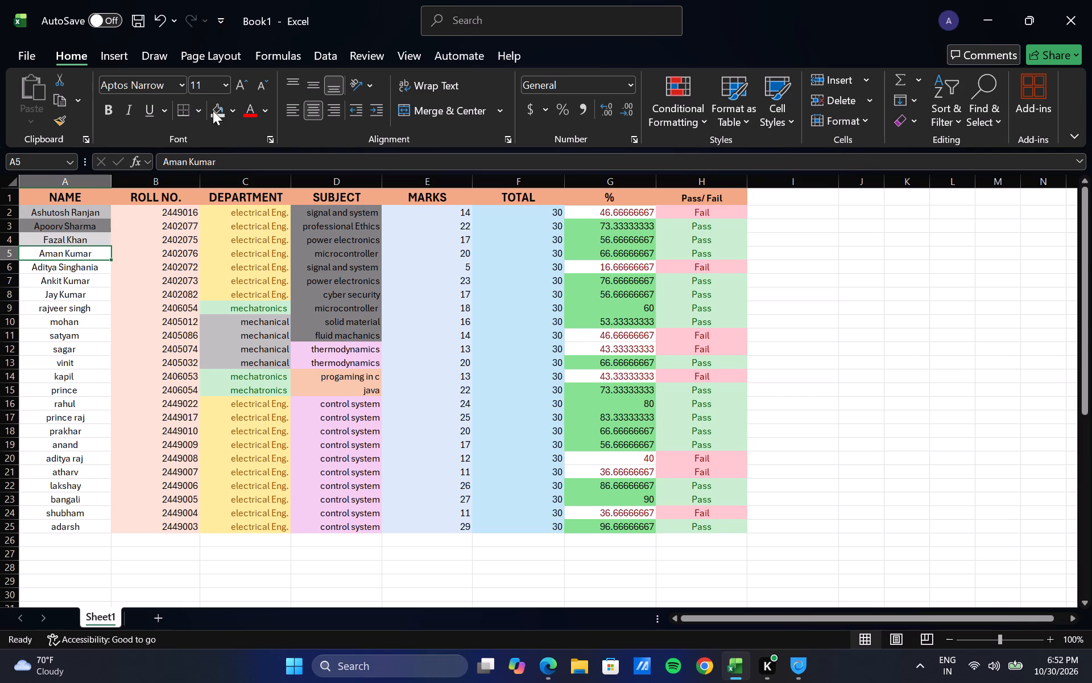
pyautogui.click(230, 113)
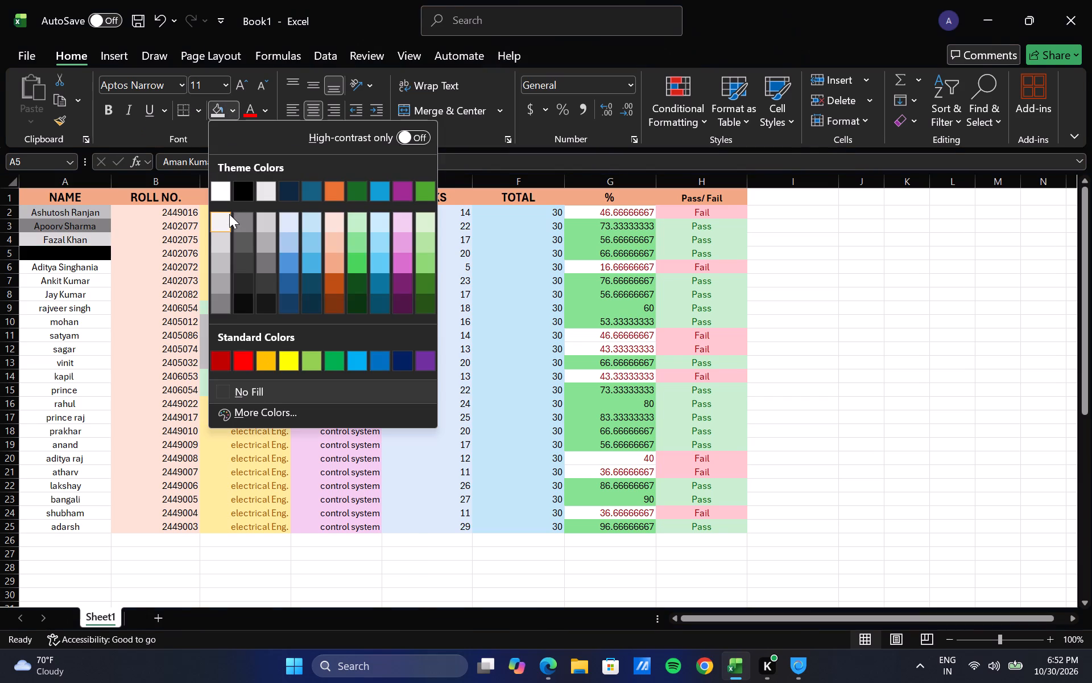
pyautogui.click(242, 215)
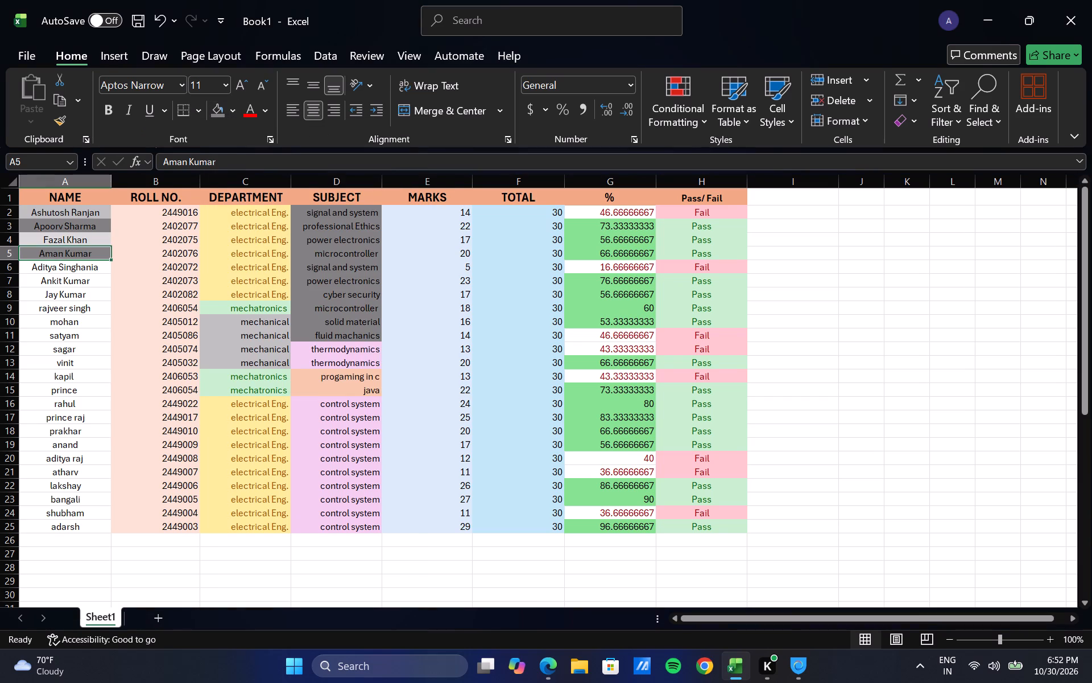
pyautogui.click(76, 279)
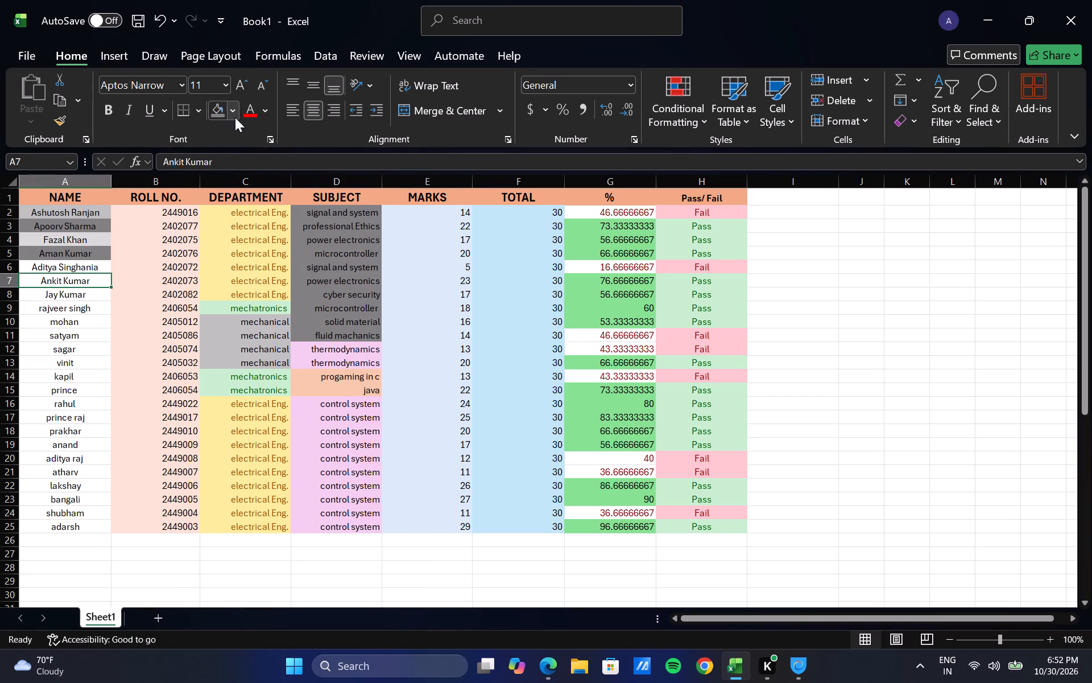
pyautogui.click(235, 117)
pyautogui.click(241, 213)
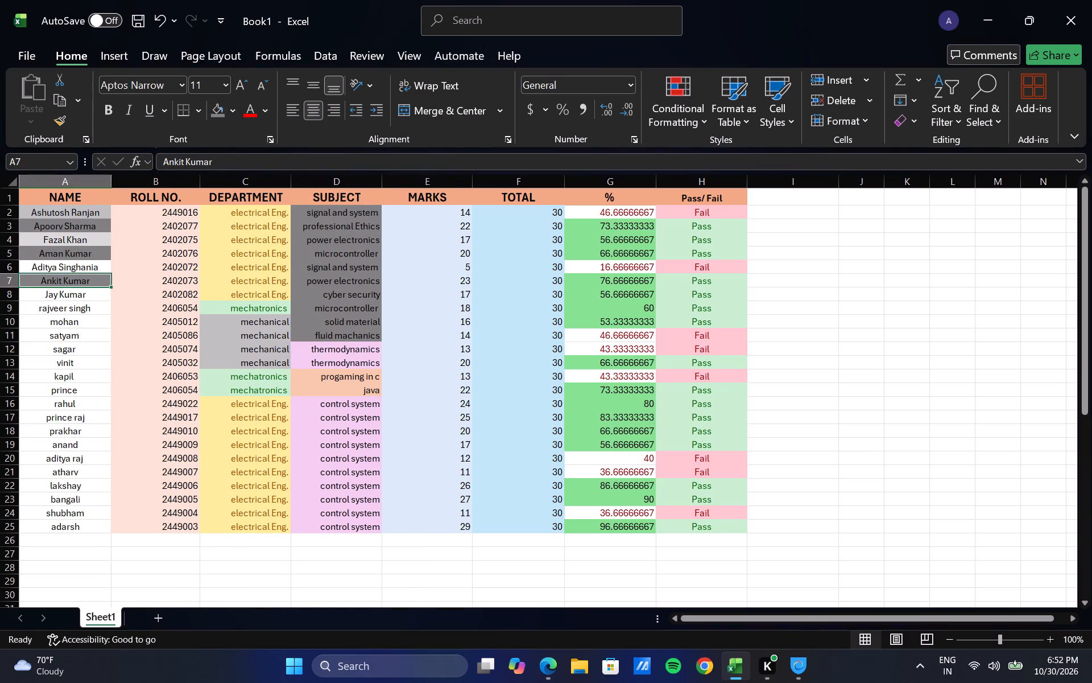
pyautogui.click(73, 308)
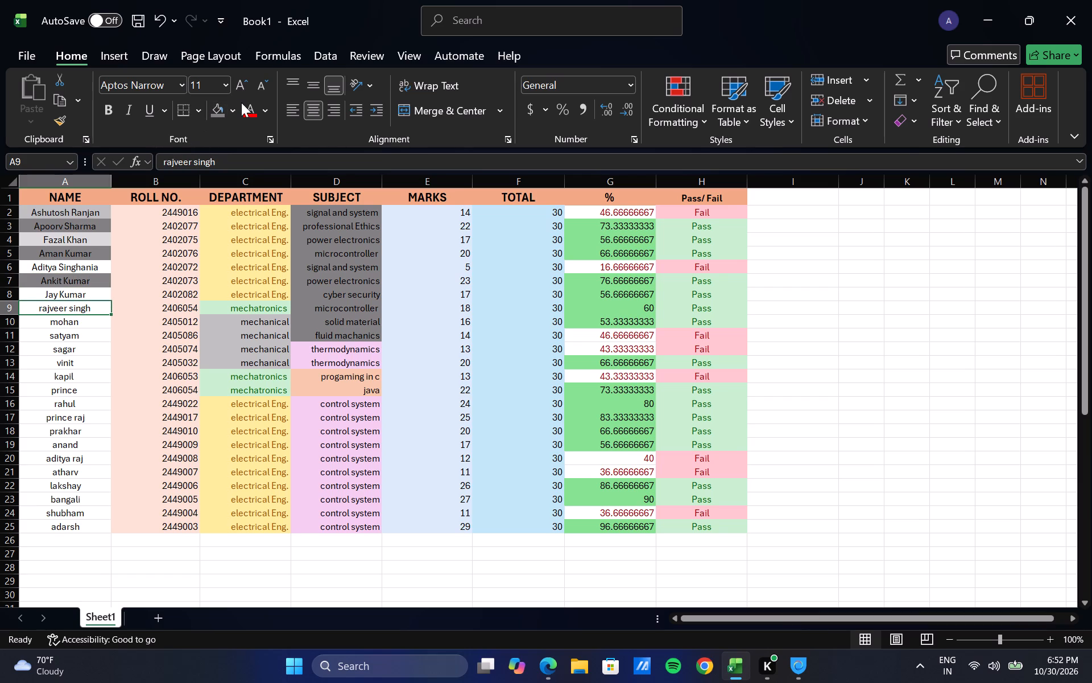
pyautogui.click(234, 102)
pyautogui.click(244, 216)
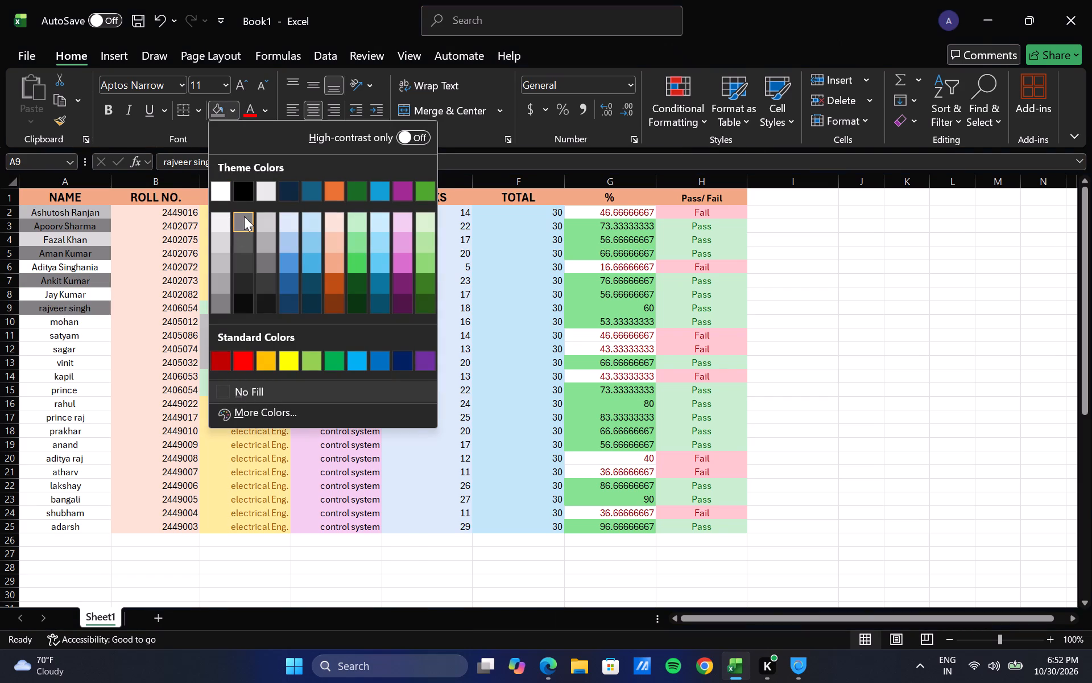
# Fill NAME cells A11, A13 and A15 with the same dark grey, the lightest black theme shade.
pyautogui.click(66, 335)
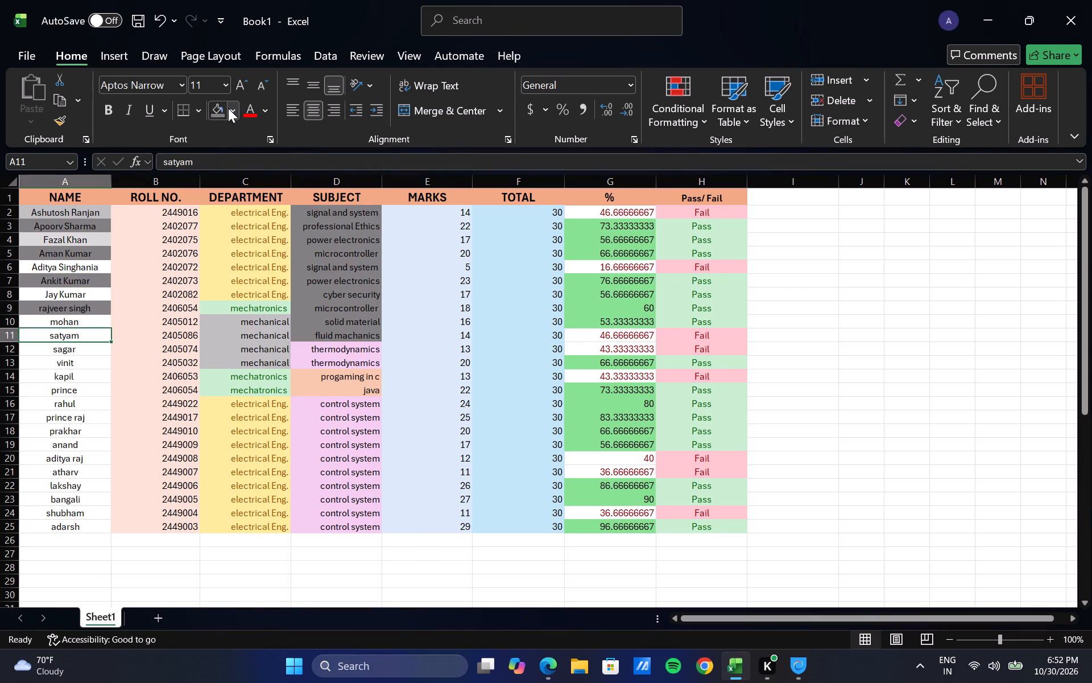
pyautogui.click(228, 108)
pyautogui.click(238, 224)
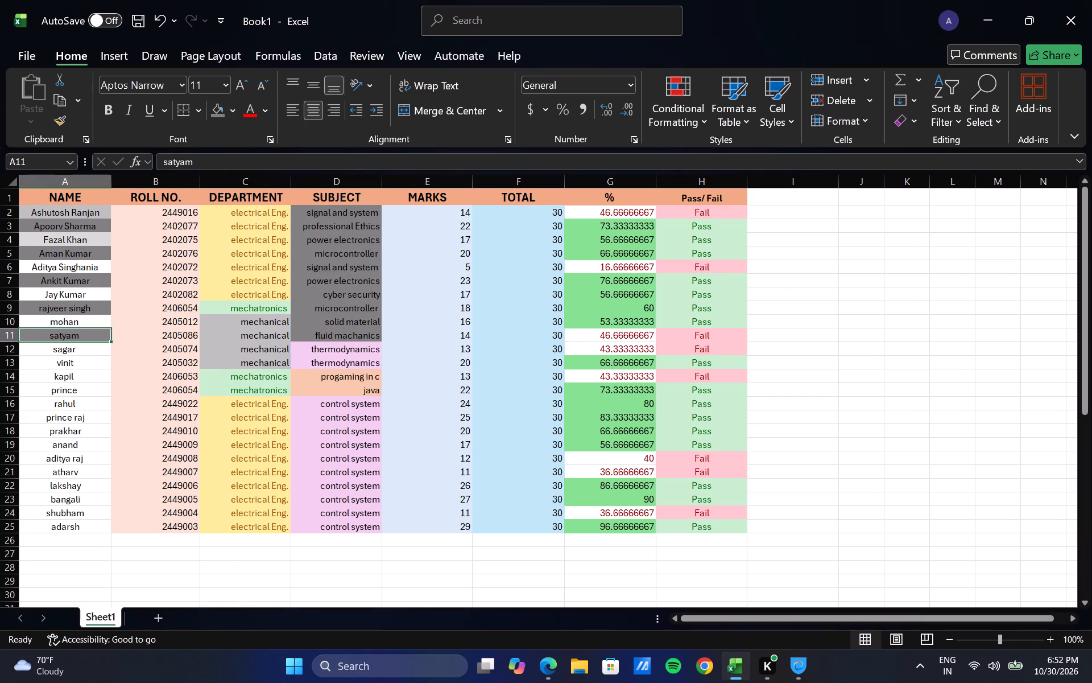
pyautogui.click(66, 365)
pyautogui.click(231, 110)
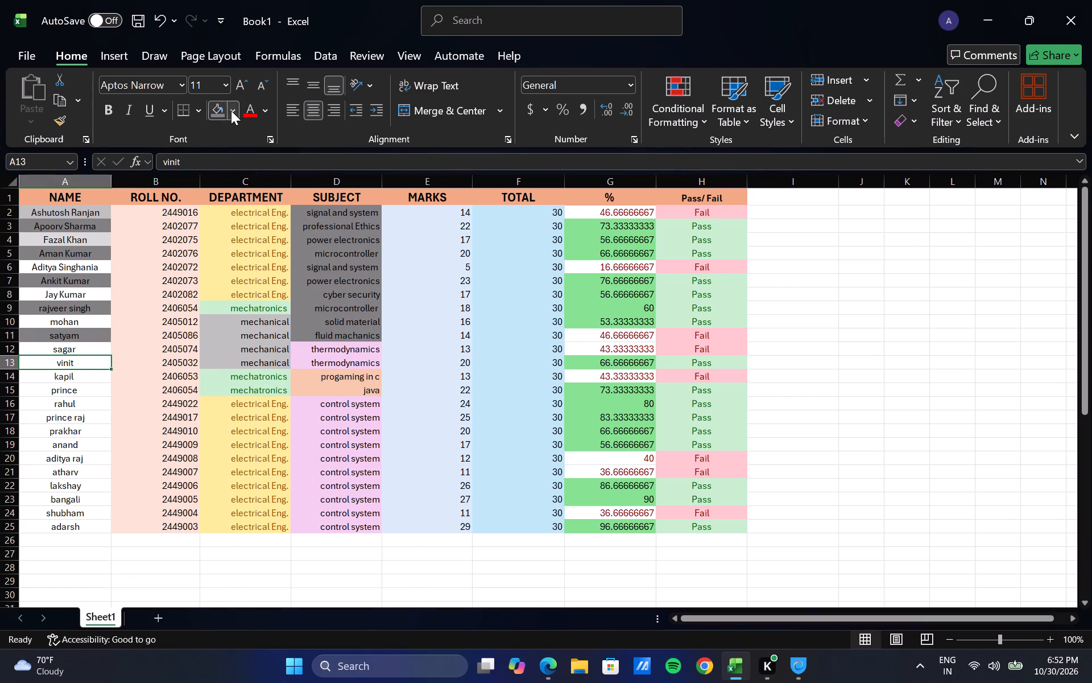
pyautogui.click(243, 220)
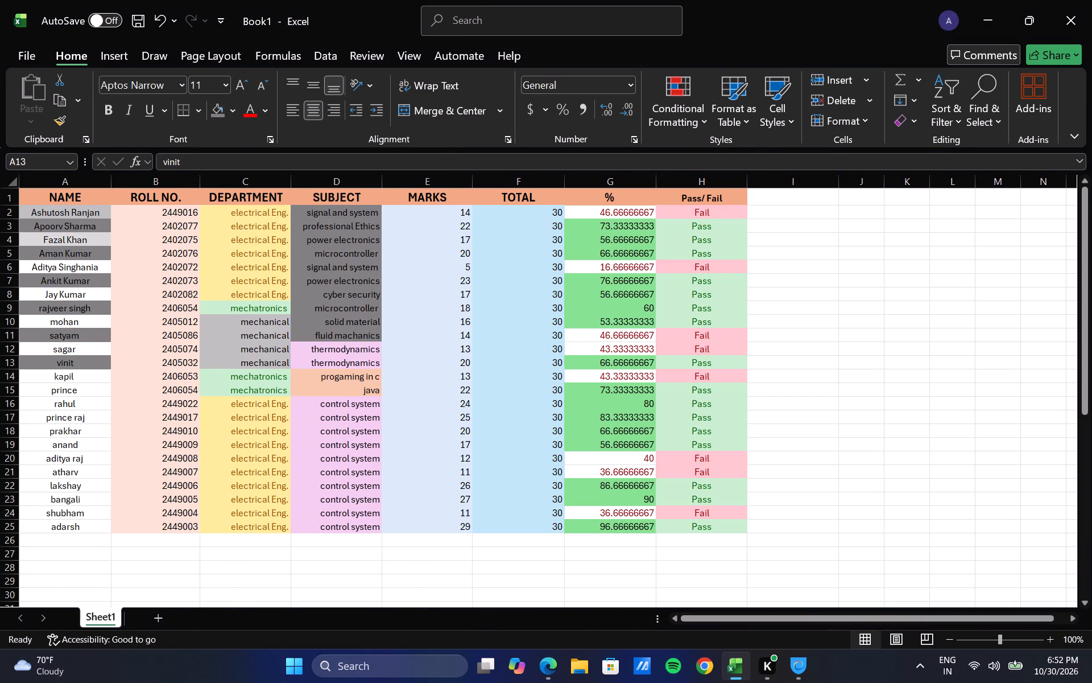
pyautogui.click(51, 392)
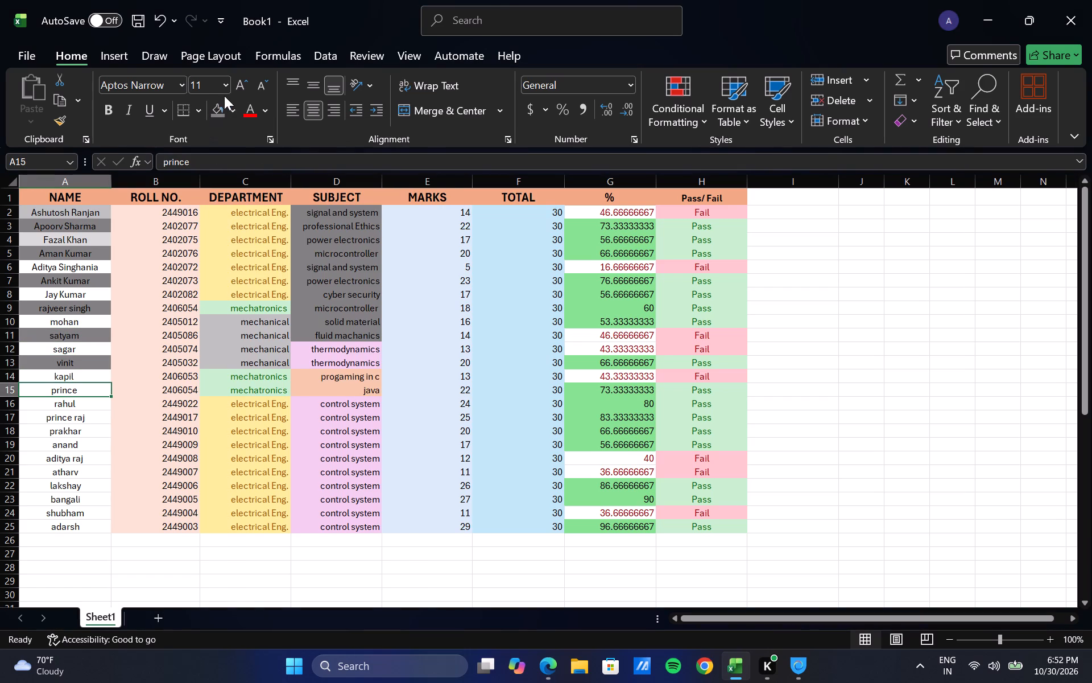
pyautogui.click(230, 116)
pyautogui.click(241, 212)
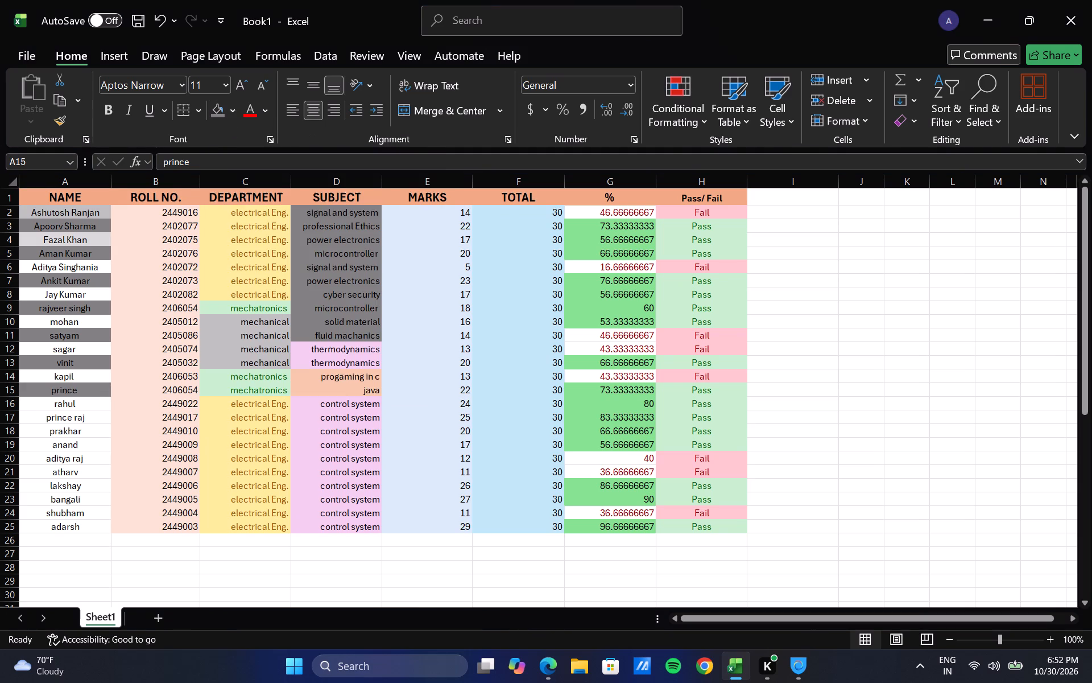
# Fill NAME cell A17 with the darkest of the white theme shades, a dark grey.
pyautogui.click(77, 420)
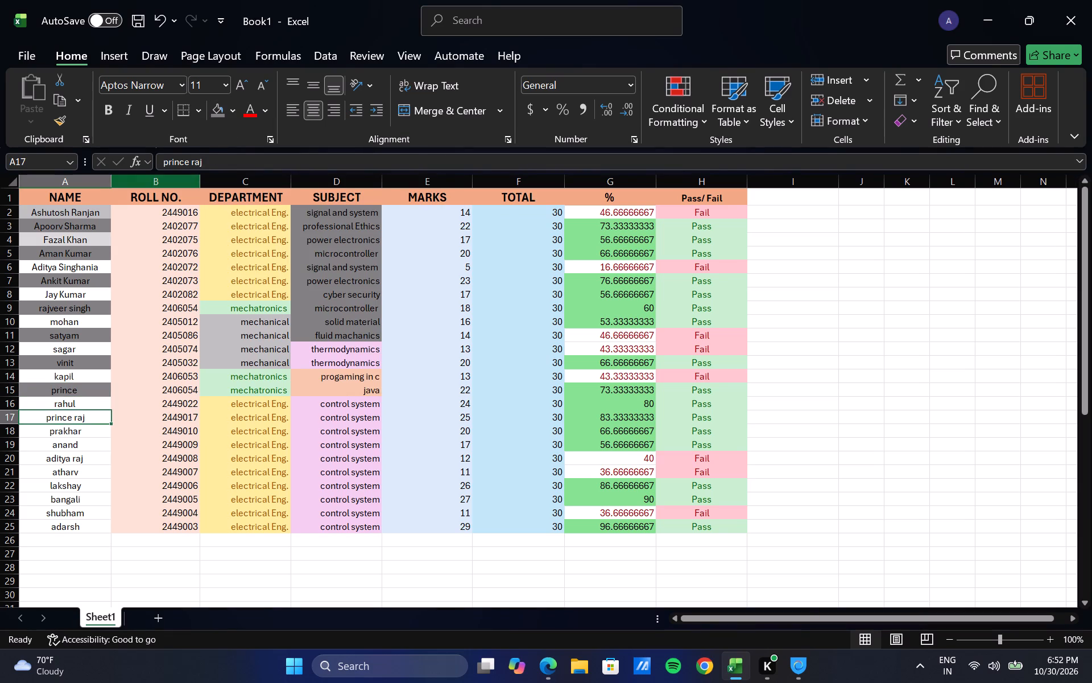
pyautogui.click(230, 117)
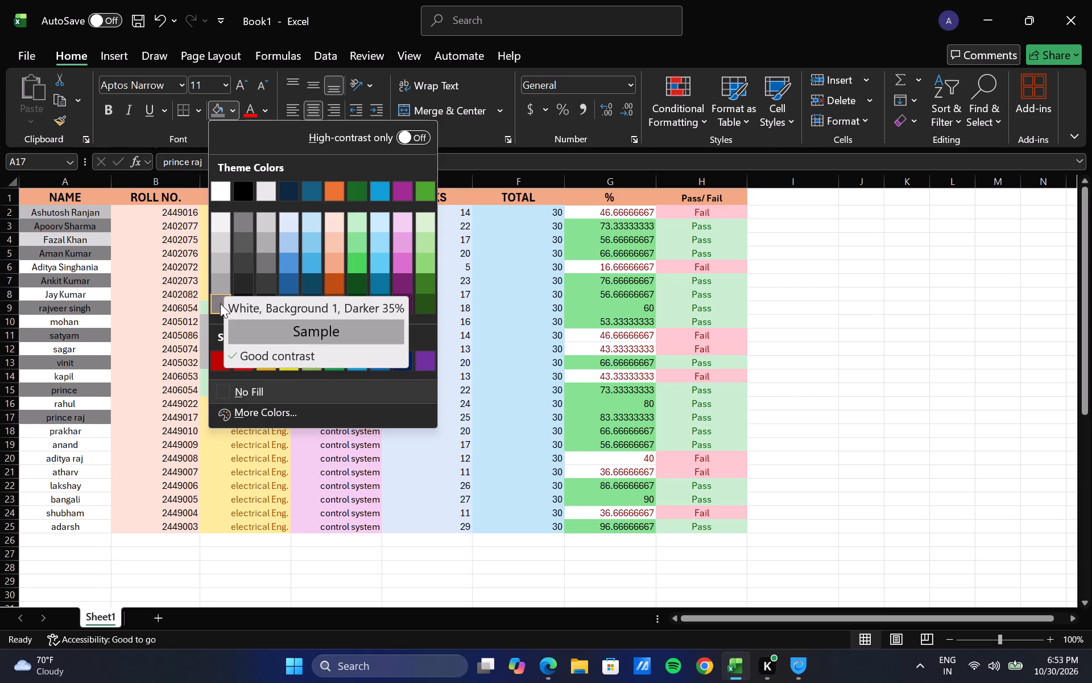
pyautogui.click(220, 303)
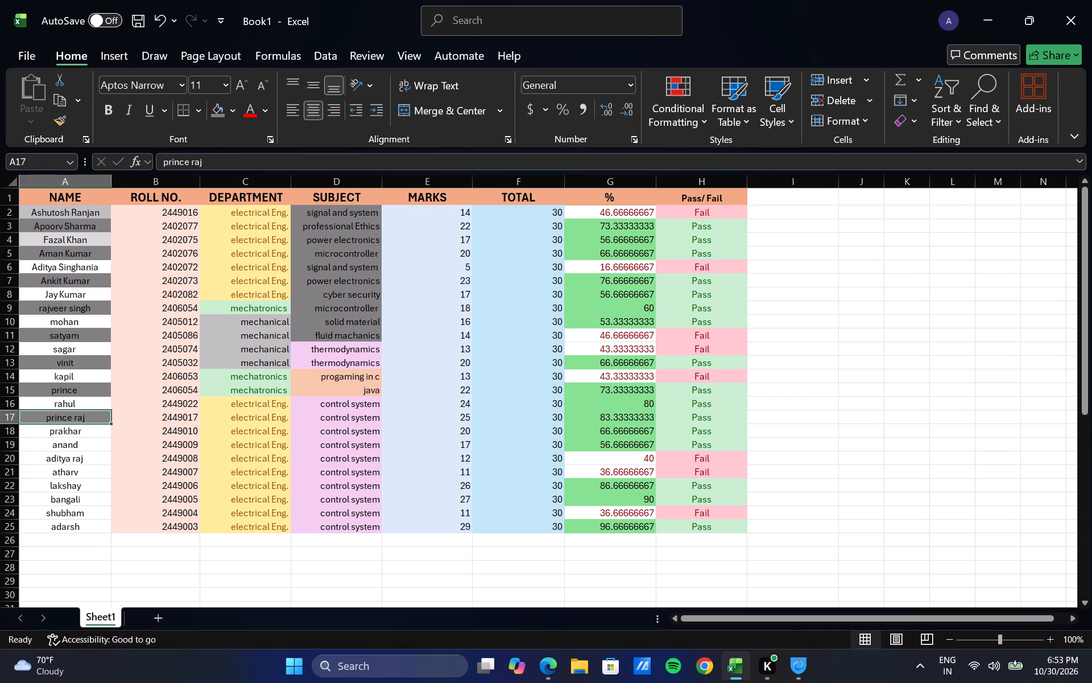
# Fill NAME cells A19 and A21 with the lightest of the black theme shades, a dark grey.
pyautogui.click(70, 447)
pyautogui.click(234, 108)
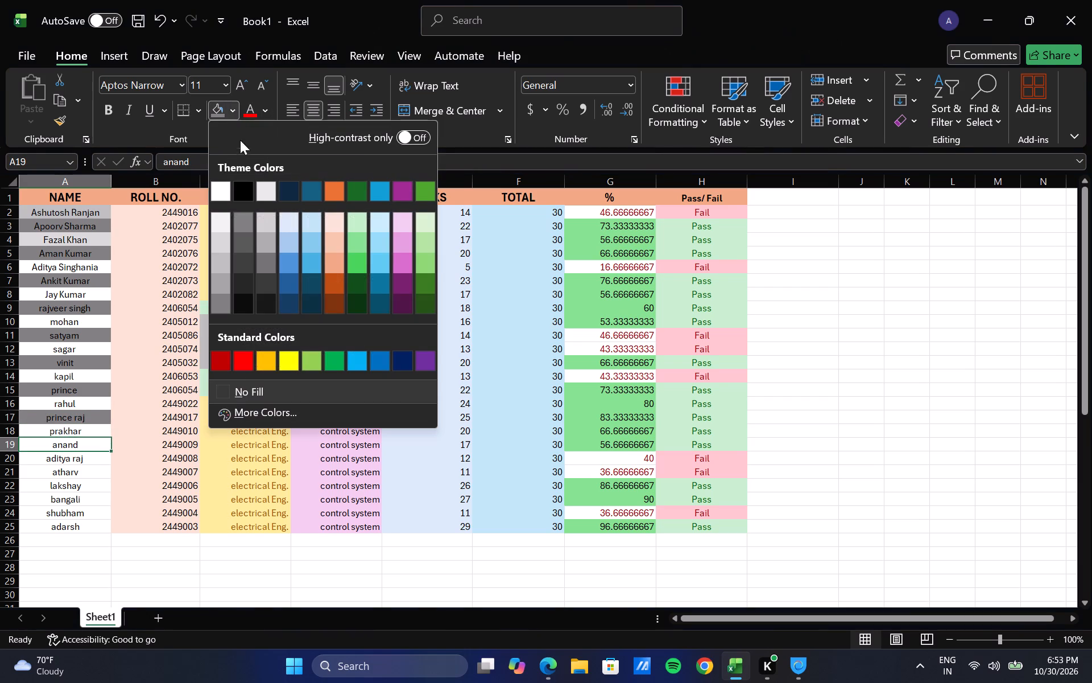
pyautogui.click(244, 218)
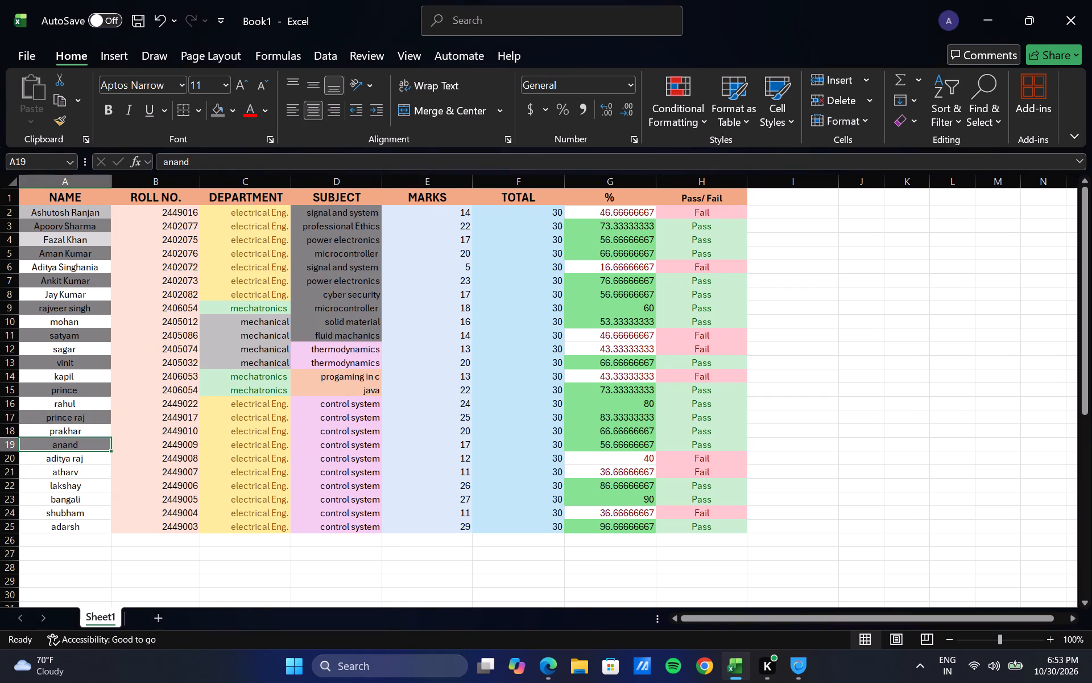
pyautogui.click(66, 477)
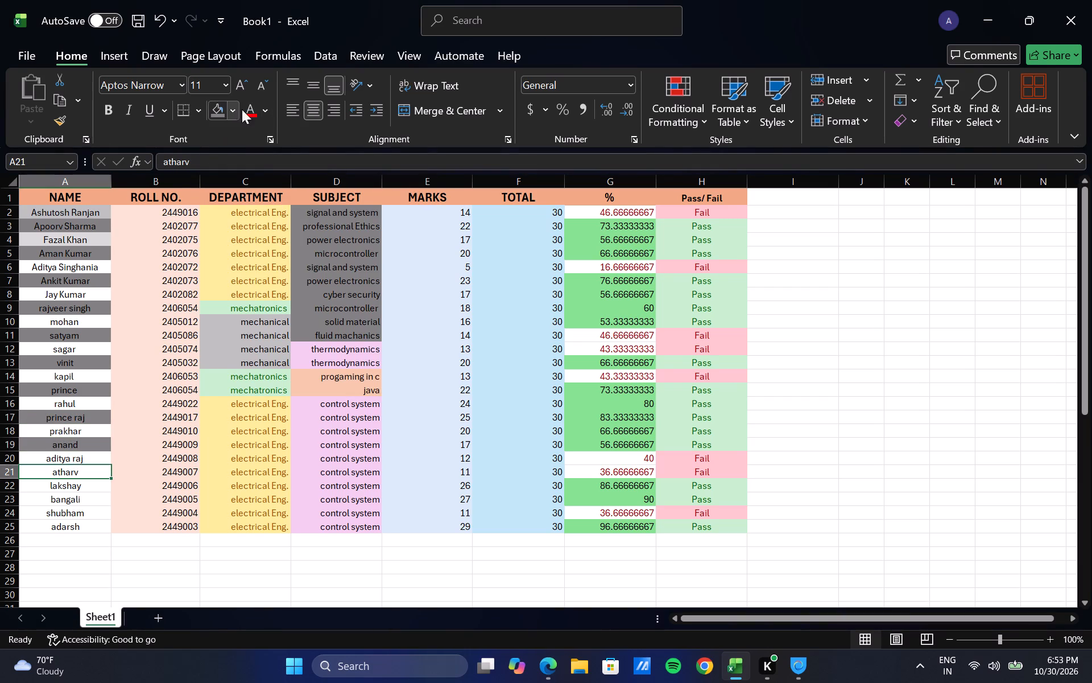
pyautogui.click(235, 116)
pyautogui.click(236, 216)
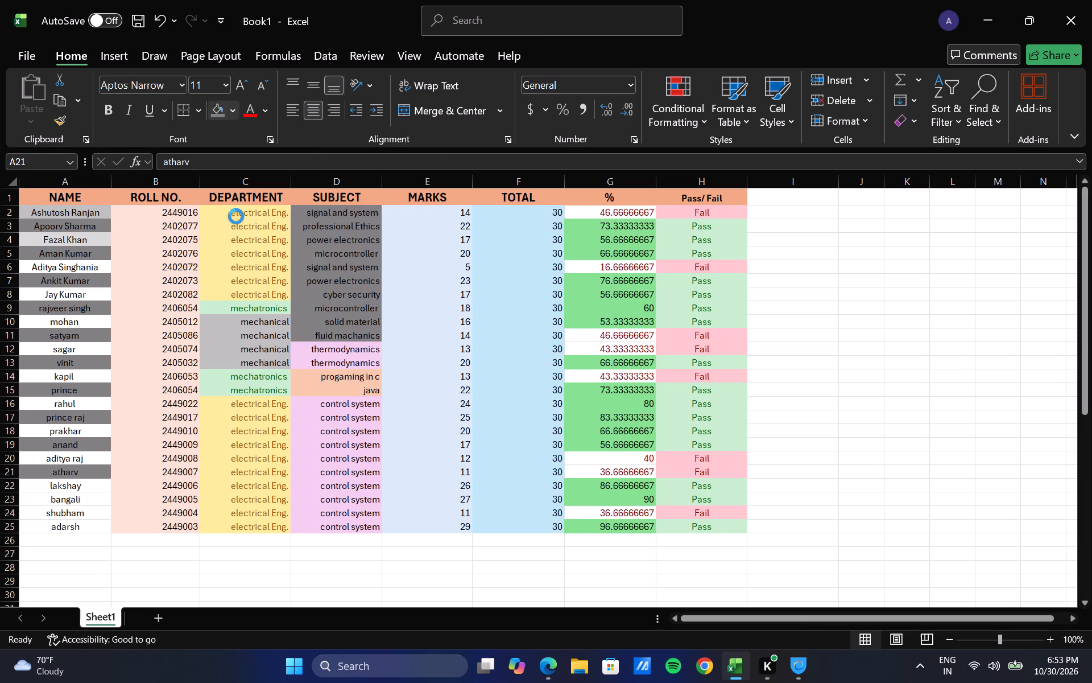
# Fill NAME cells A23 and A25 with the lightest of the black theme shades, a dark grey.
pyautogui.click(56, 503)
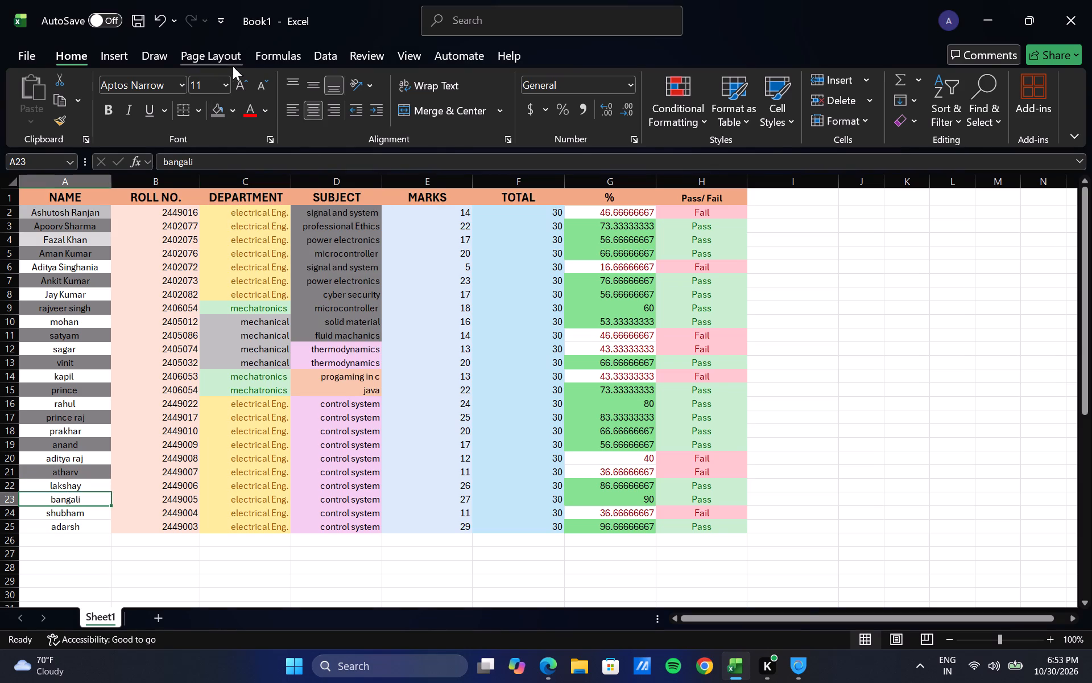
pyautogui.click(238, 112)
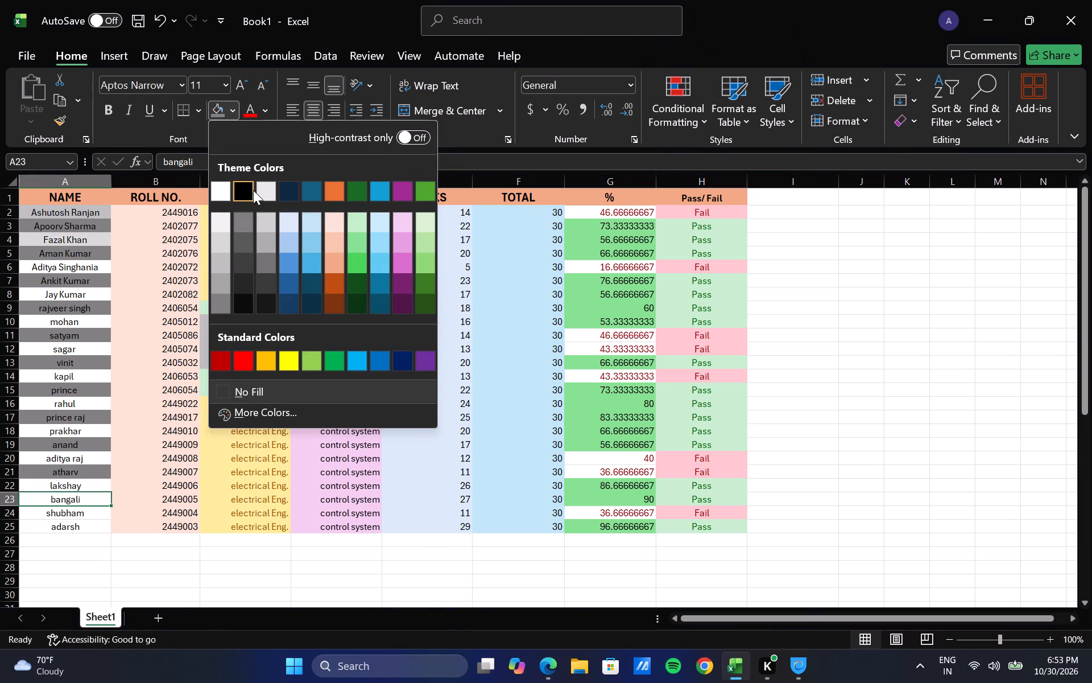
pyautogui.click(249, 222)
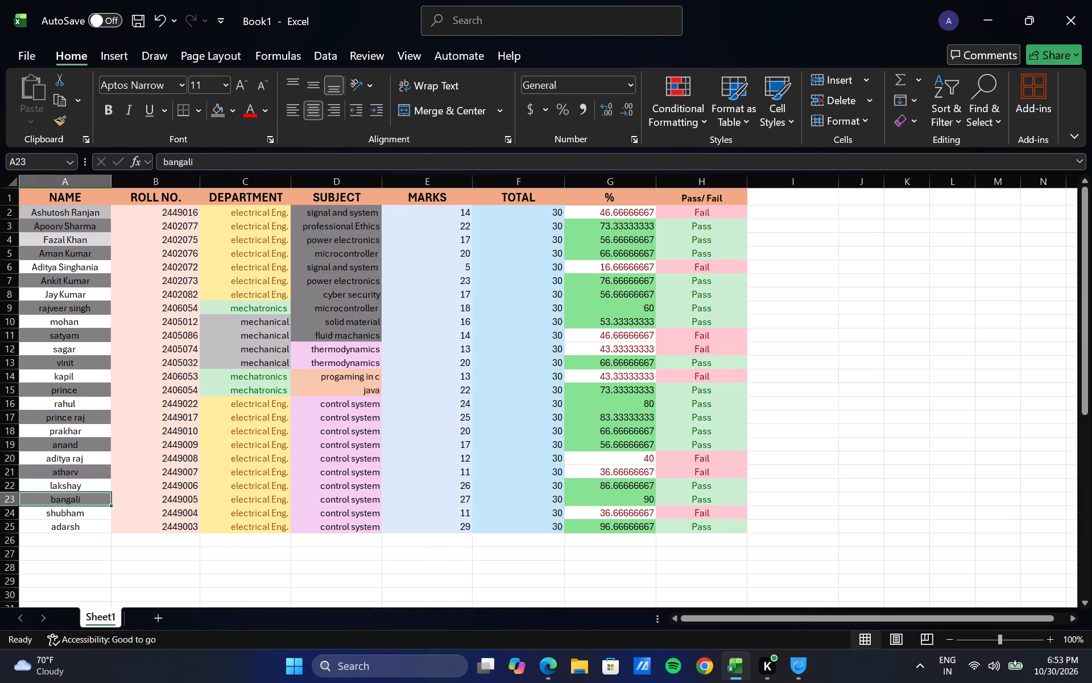
pyautogui.click(76, 523)
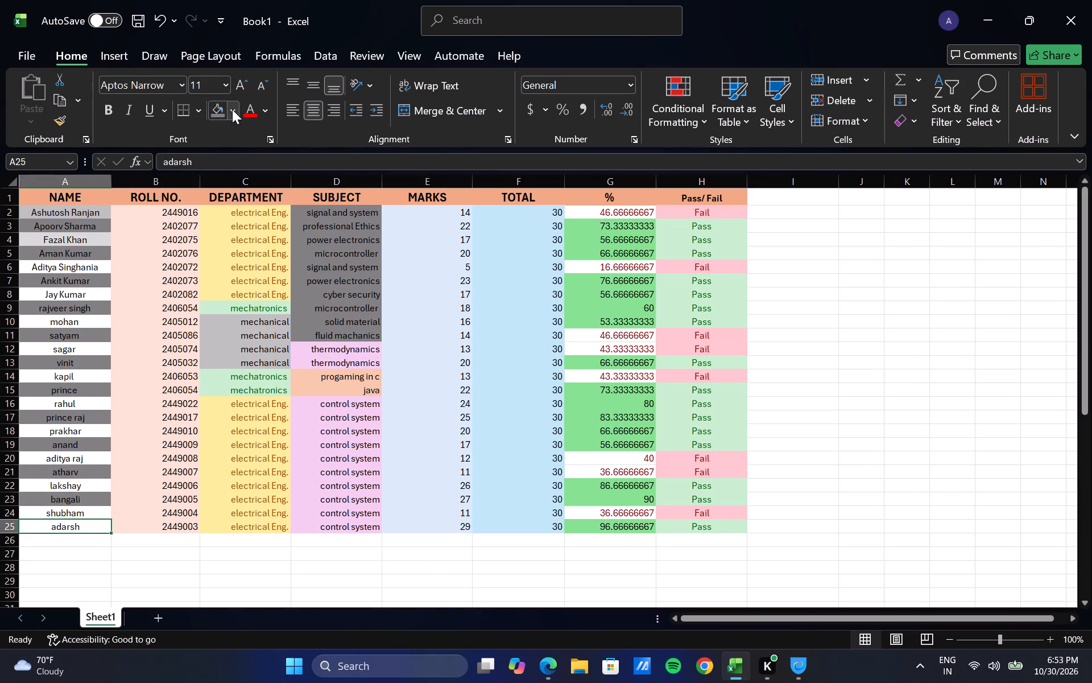
pyautogui.click(232, 109)
pyautogui.click(241, 219)
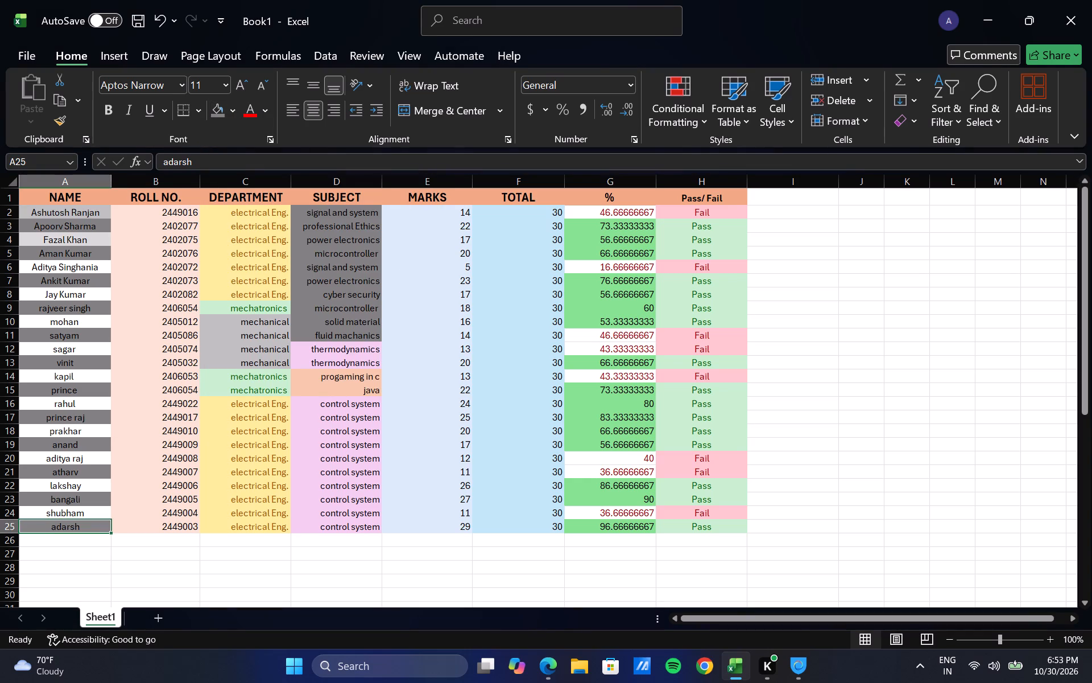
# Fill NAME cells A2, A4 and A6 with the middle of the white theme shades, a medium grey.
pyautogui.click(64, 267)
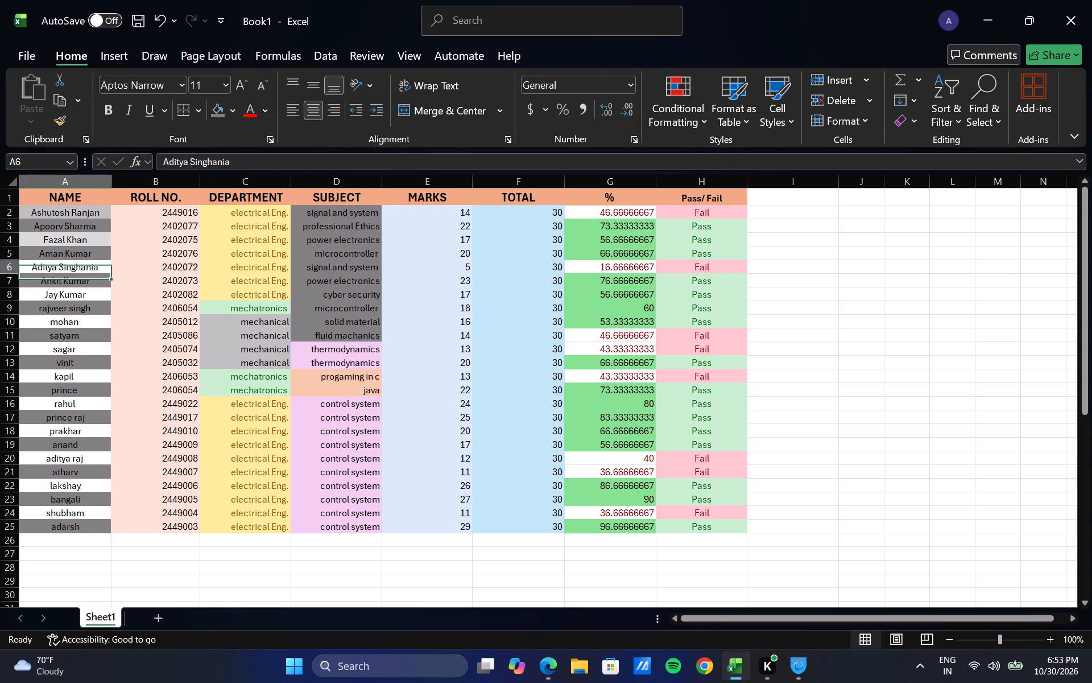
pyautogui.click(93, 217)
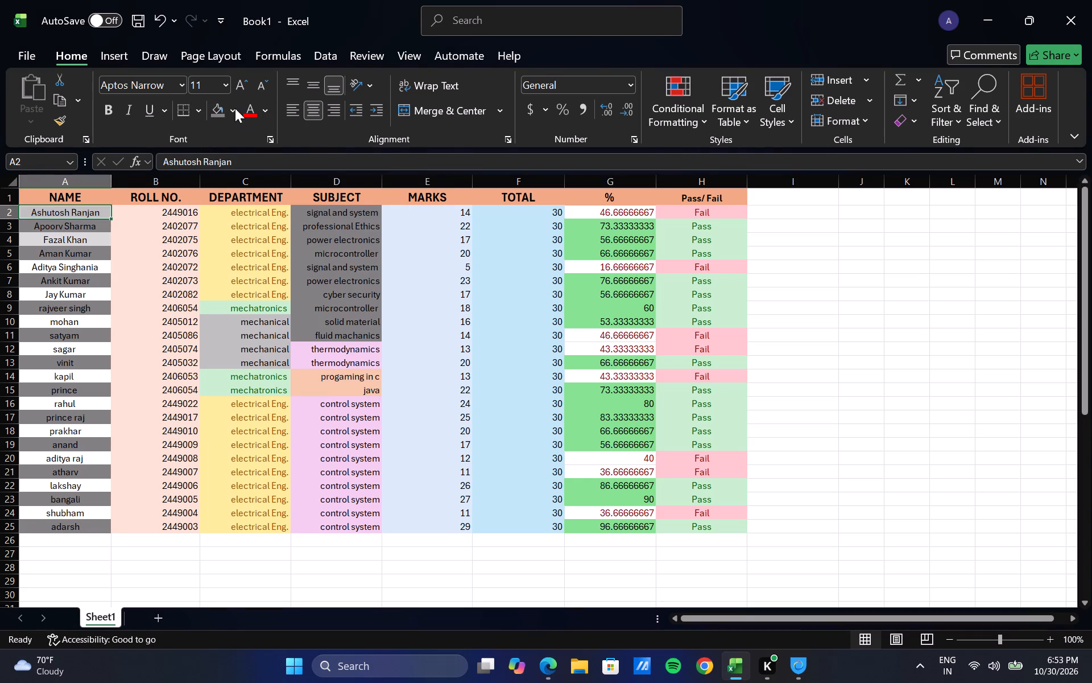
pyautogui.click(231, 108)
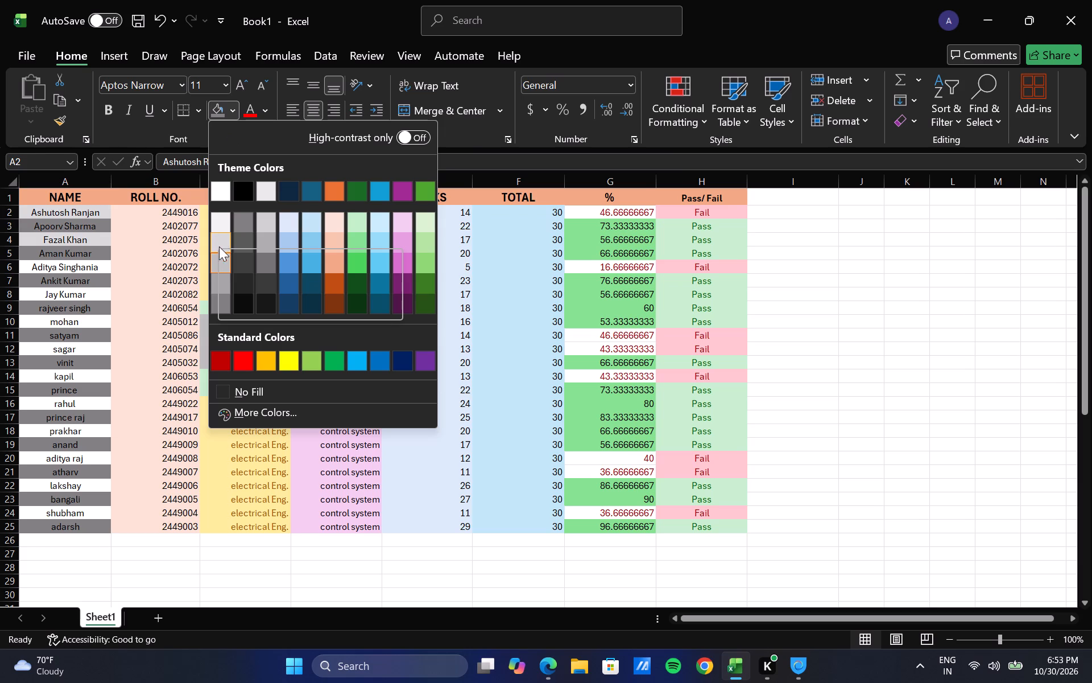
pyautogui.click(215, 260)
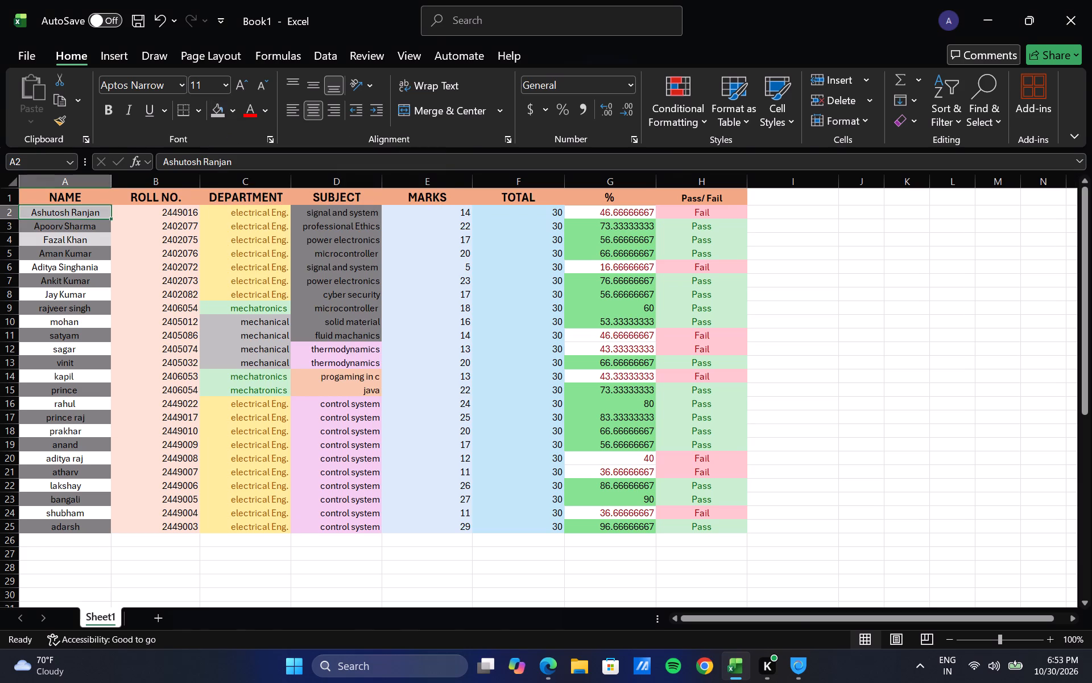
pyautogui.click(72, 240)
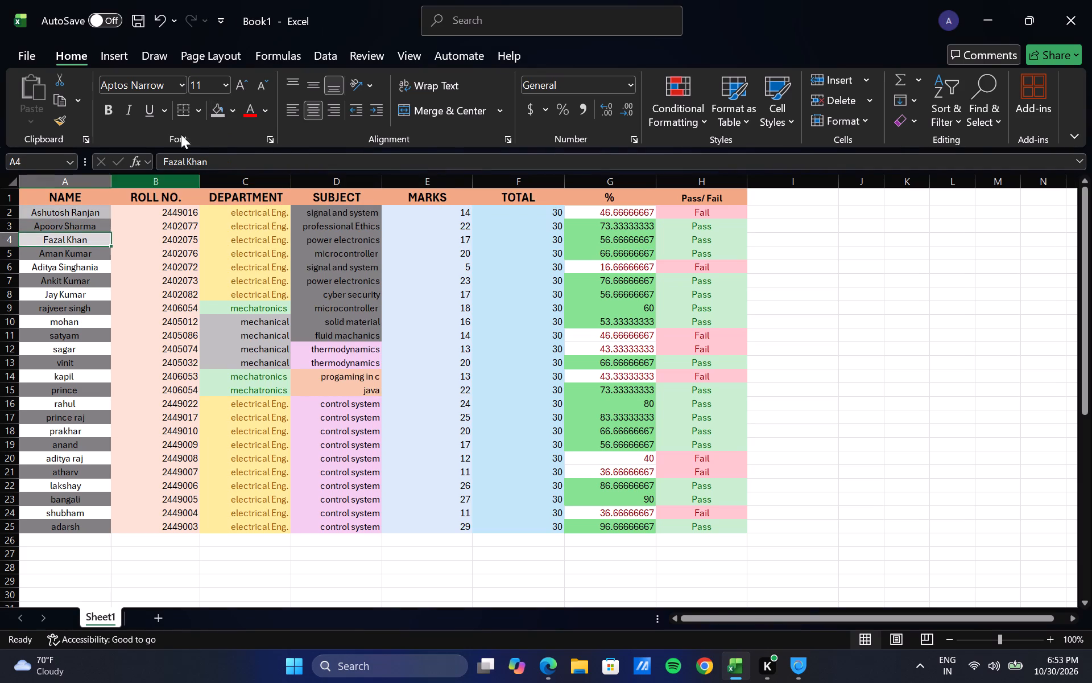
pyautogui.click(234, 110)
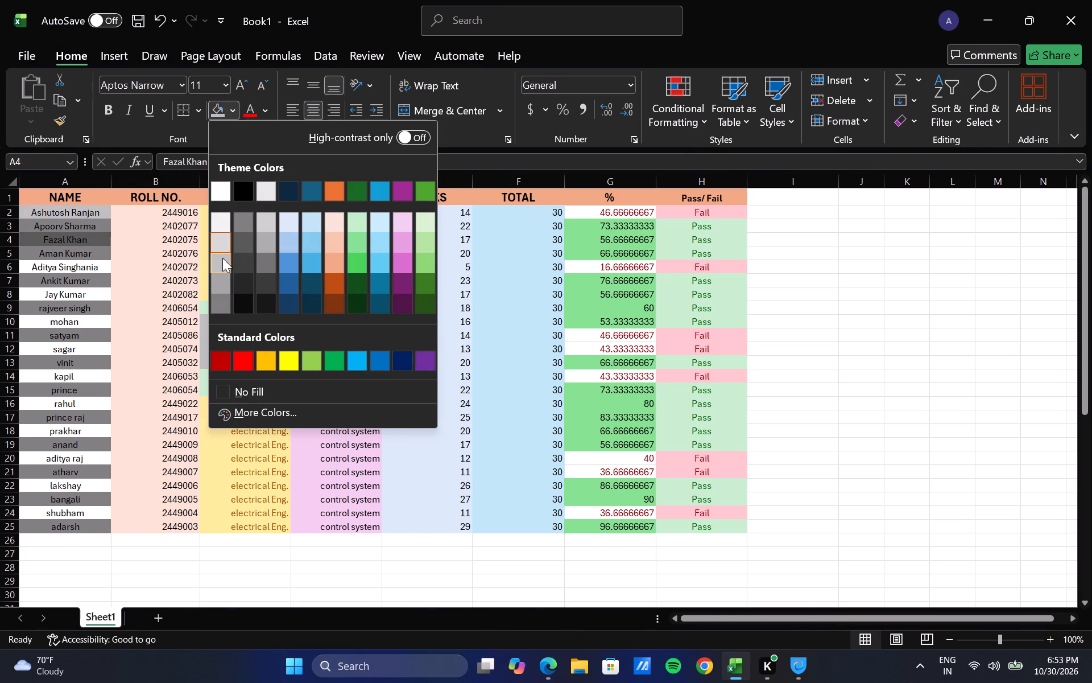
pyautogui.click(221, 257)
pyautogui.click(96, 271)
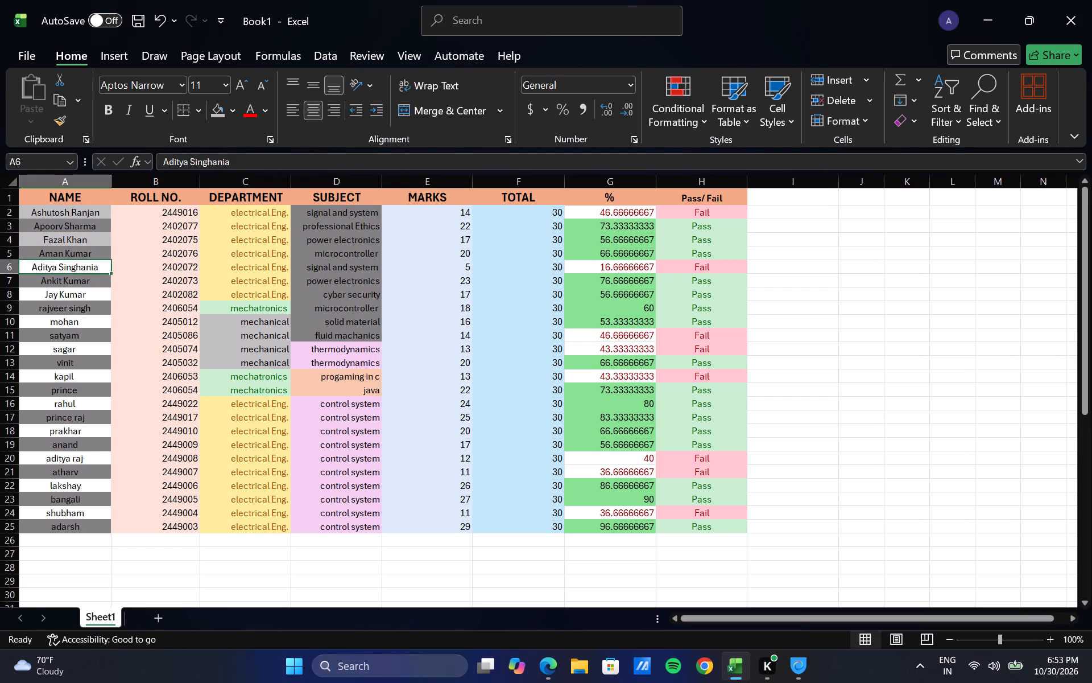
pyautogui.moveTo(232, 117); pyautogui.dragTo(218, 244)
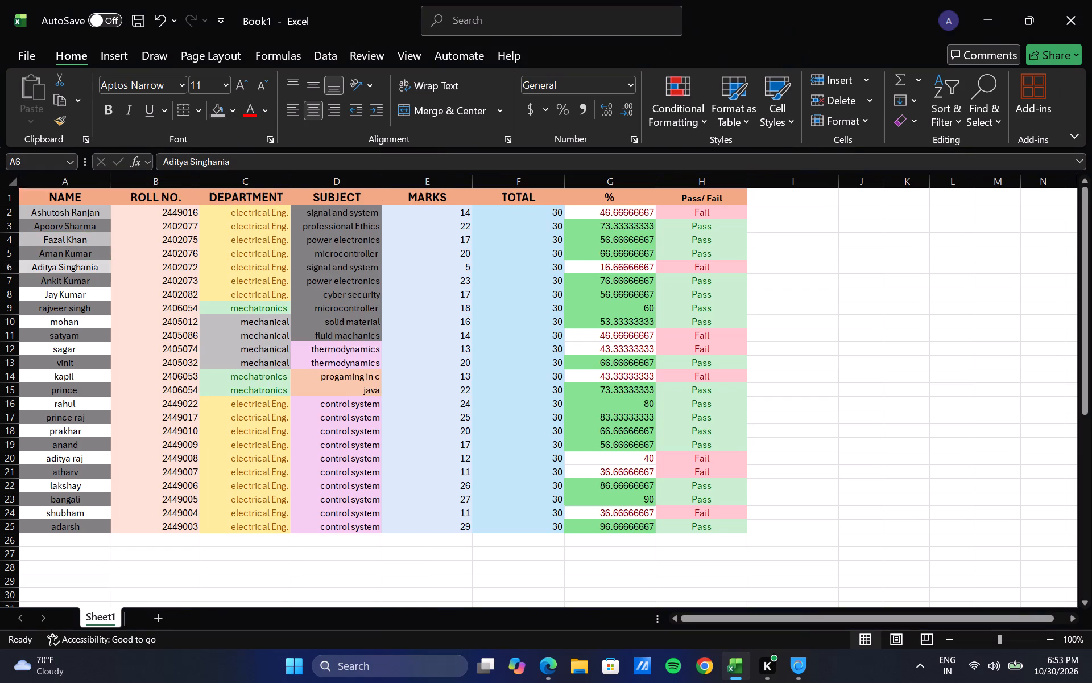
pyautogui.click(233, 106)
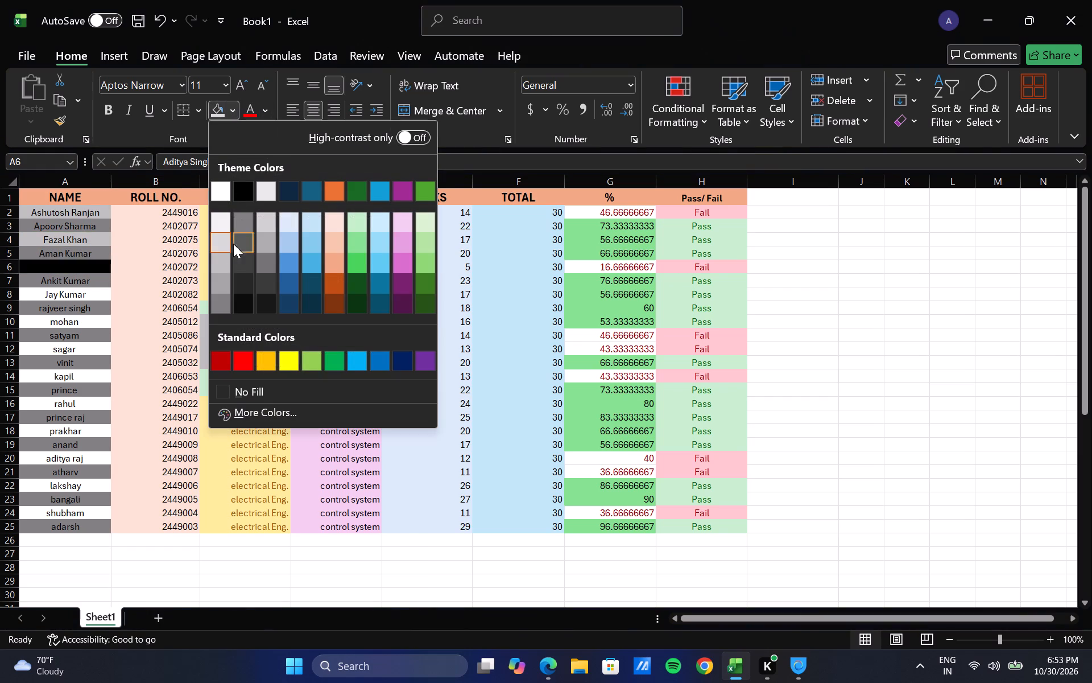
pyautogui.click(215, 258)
# Fill NAME cells A8, A6 and A4 with the second-lightest of the white theme shades, a light grey.
pyautogui.click(86, 296)
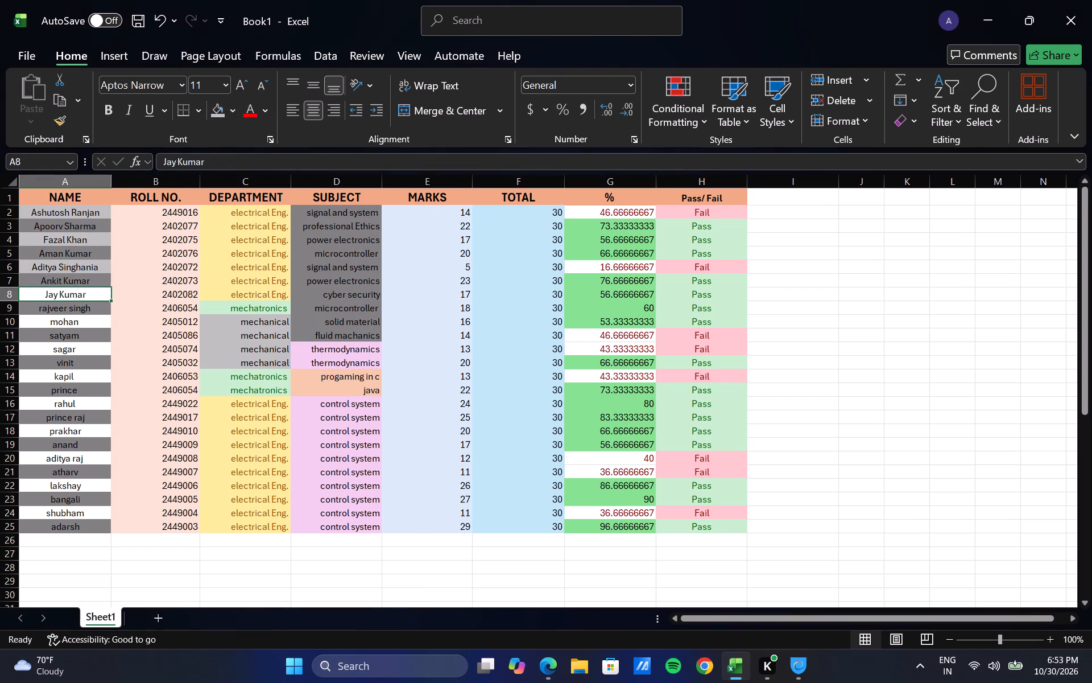
pyautogui.click(230, 109)
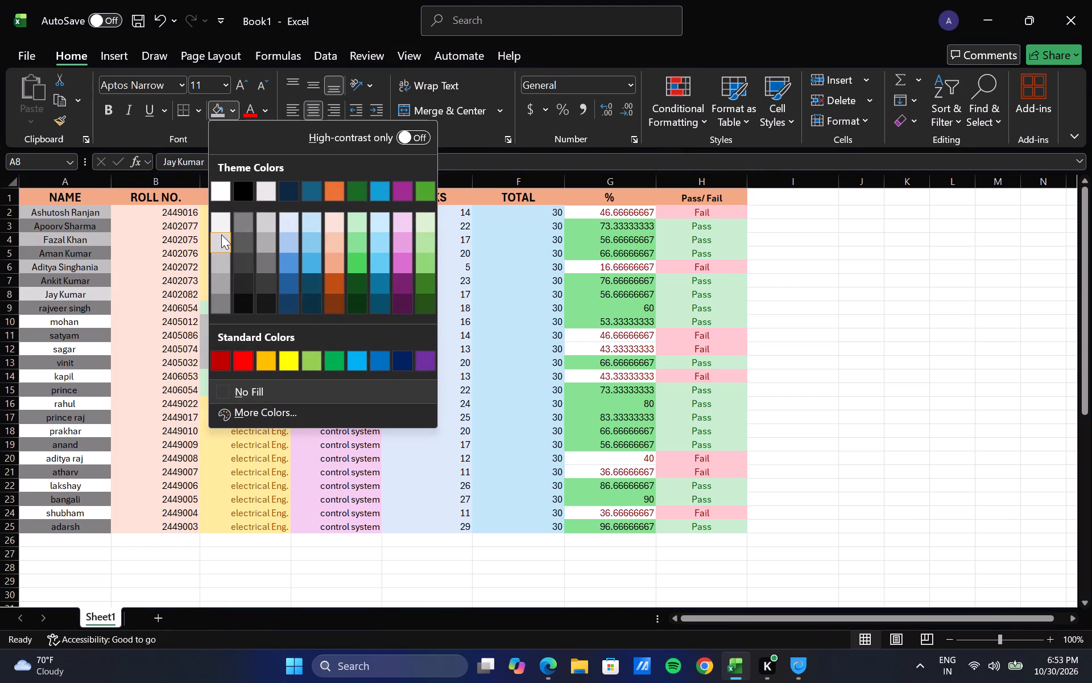
pyautogui.click(221, 234)
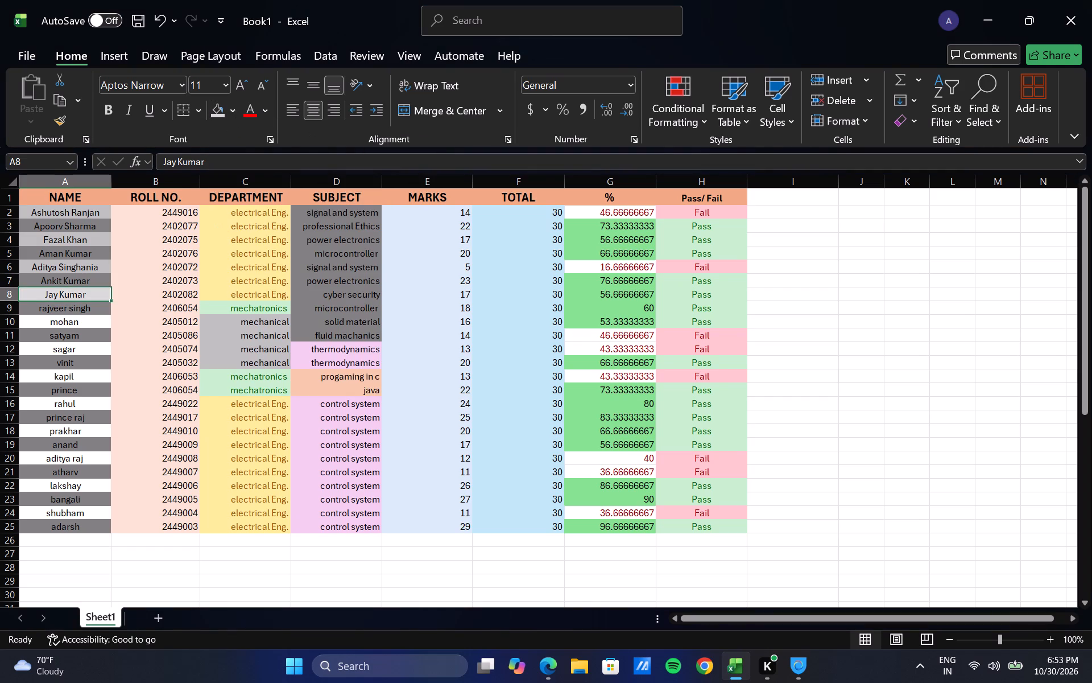
pyautogui.click(76, 265)
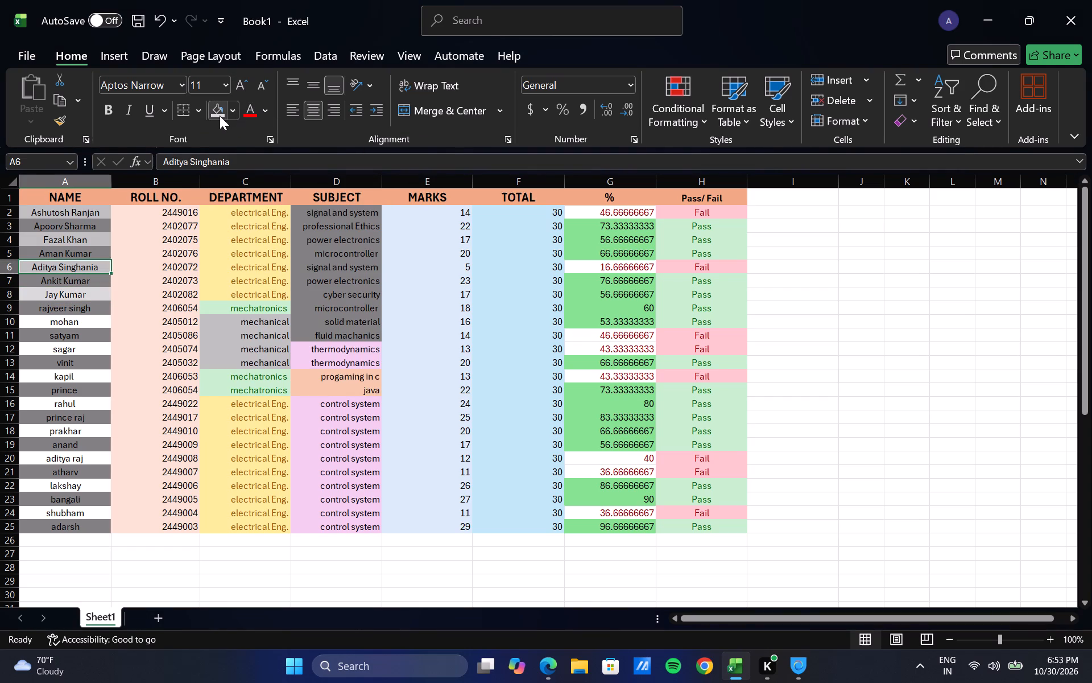
pyautogui.click(235, 105)
pyautogui.click(218, 233)
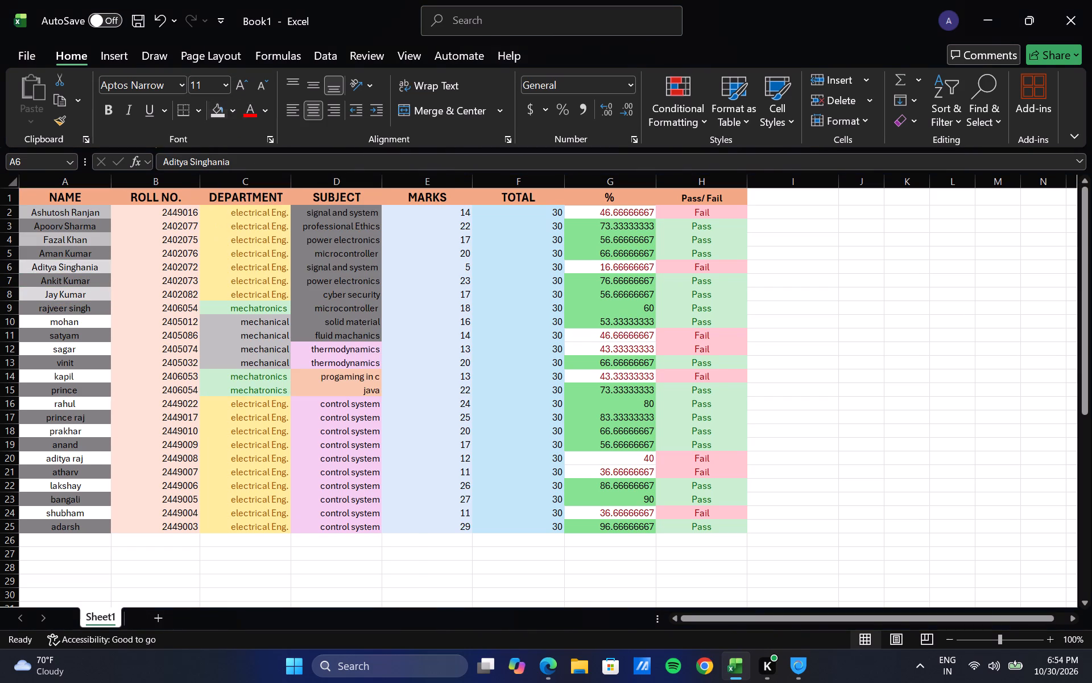
pyautogui.click(63, 238)
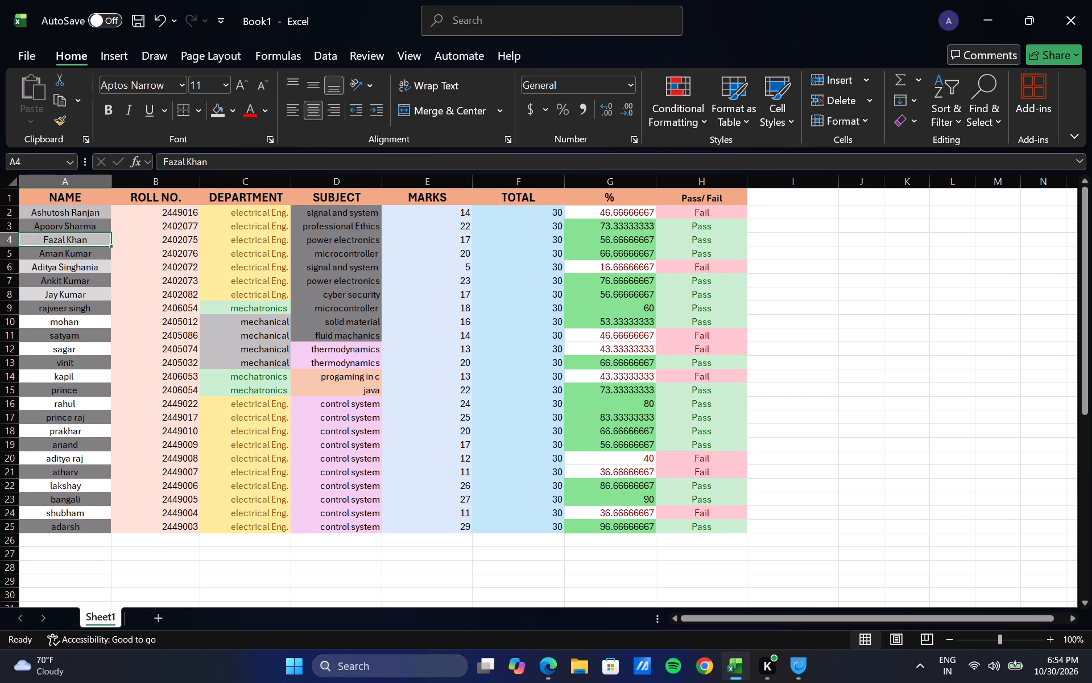
pyautogui.click(233, 113)
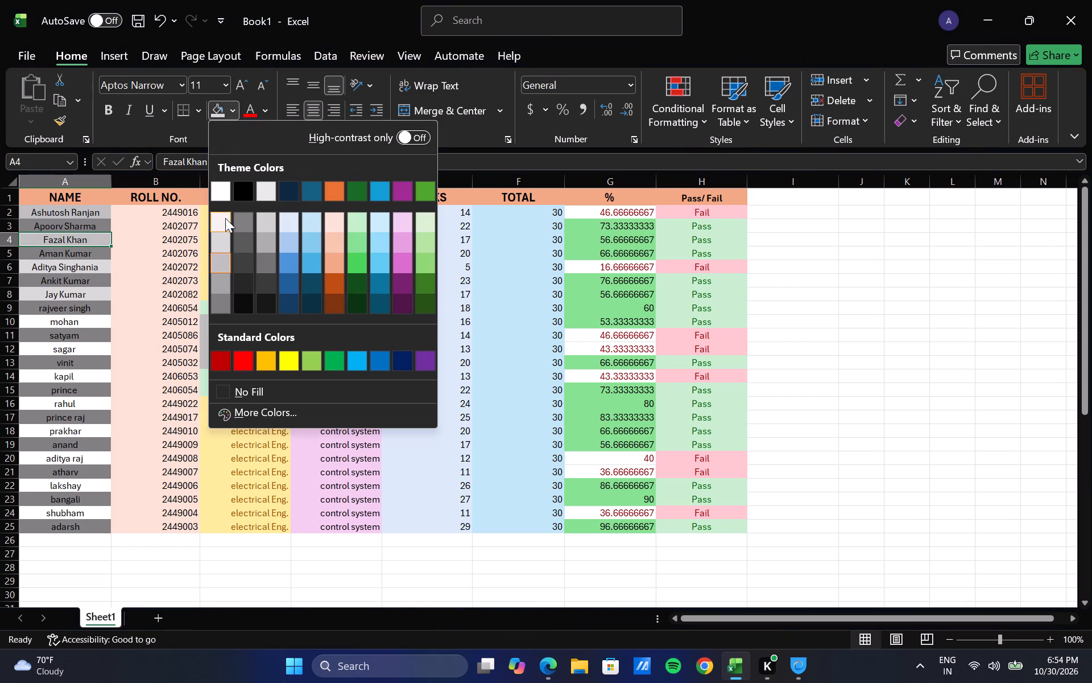
pyautogui.click(217, 240)
# Fill NAME cell A2 with the lightest of the white theme shades, a very light grey.
pyautogui.click(80, 213)
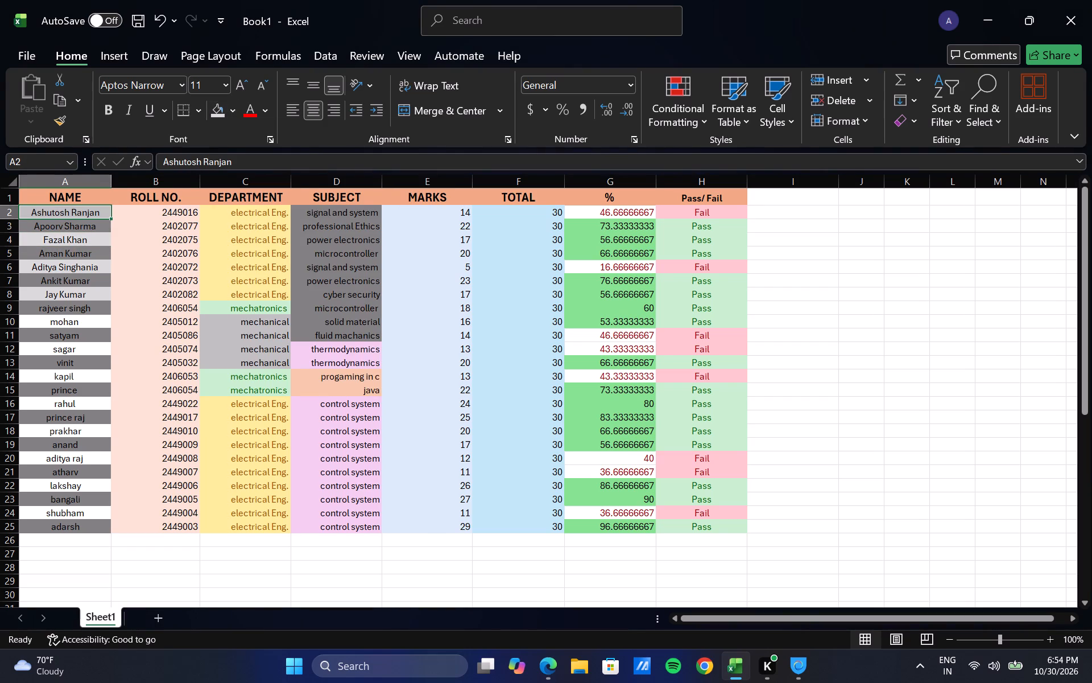
pyautogui.moveTo(231, 116); pyautogui.dragTo(218, 231)
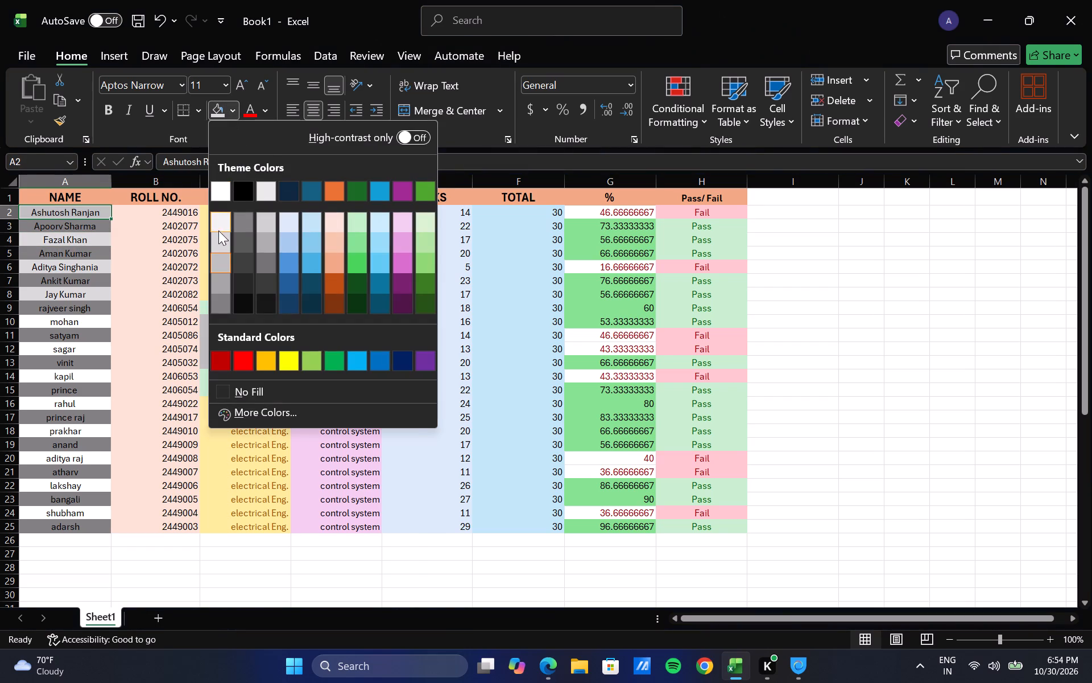
pyautogui.moveTo(218, 231); pyautogui.dragTo(218, 231)
pyautogui.click(218, 231)
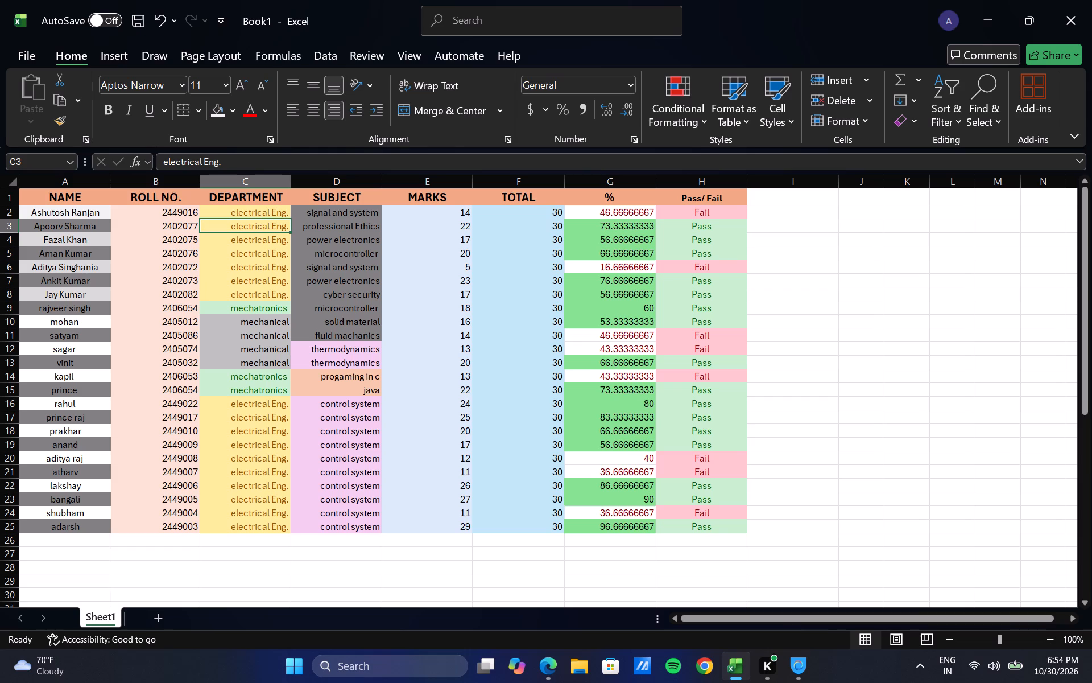
# Fill NAME cells A12 and A14 with the second-lightest of the white theme shades, a light grey.
pyautogui.click(73, 356)
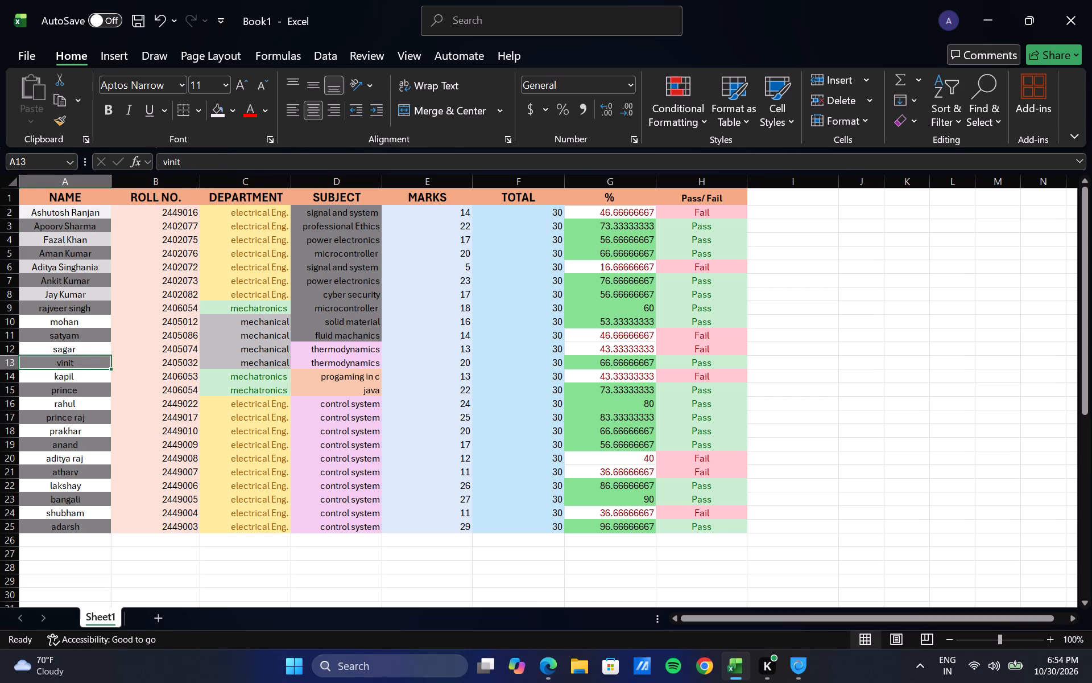
pyautogui.click(76, 353)
pyautogui.click(76, 351)
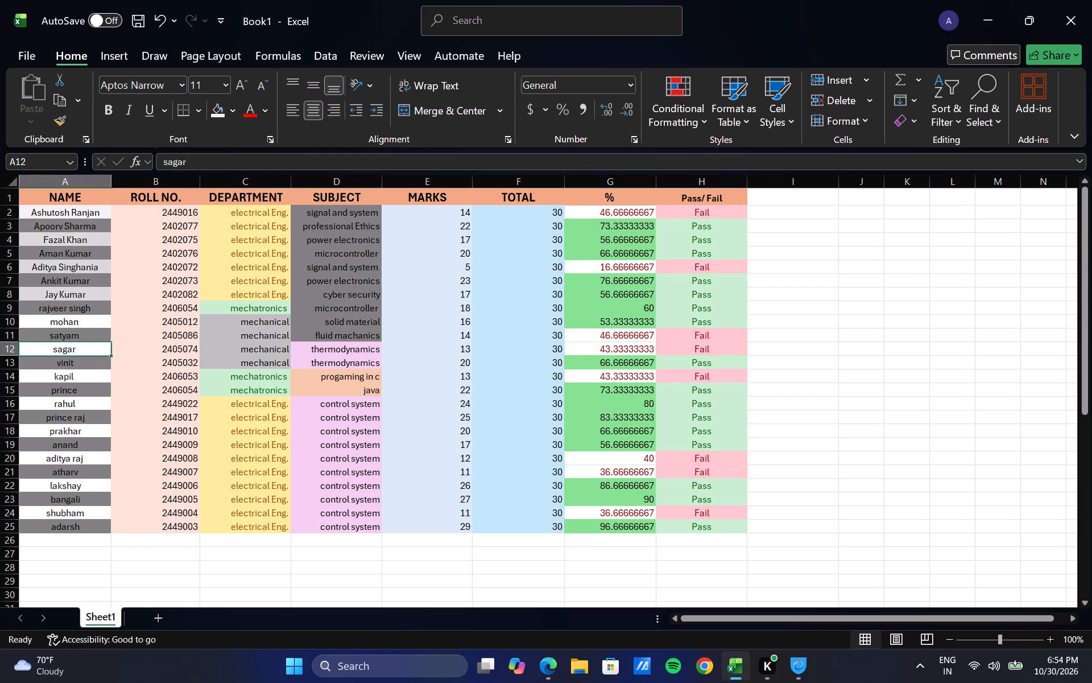
pyautogui.click(229, 114)
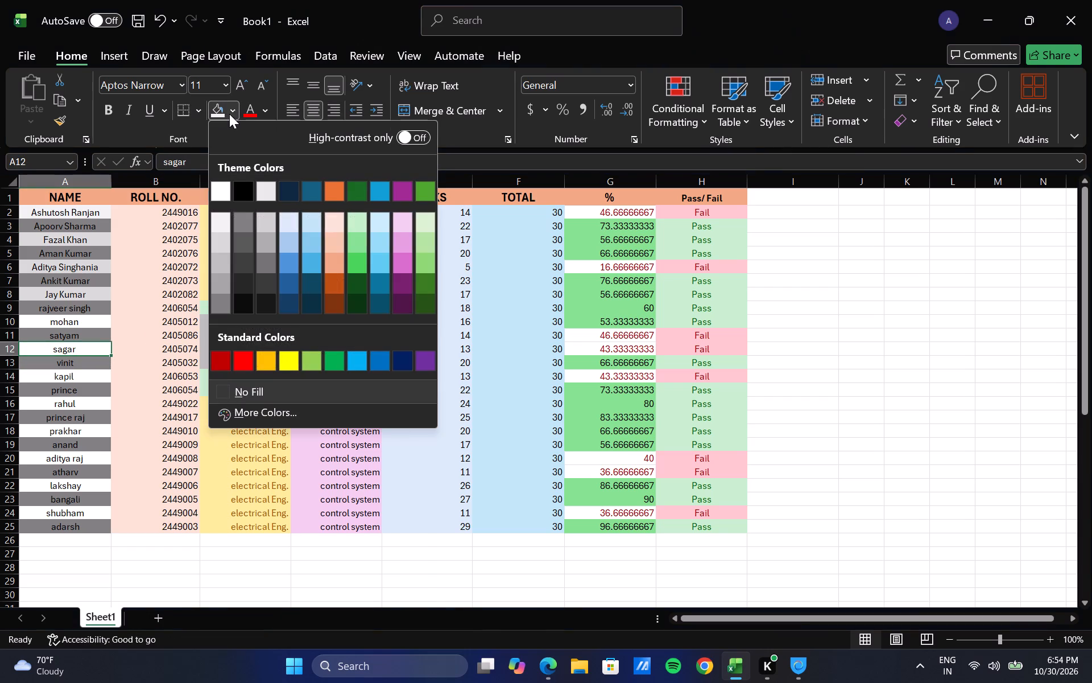
pyautogui.click(216, 237)
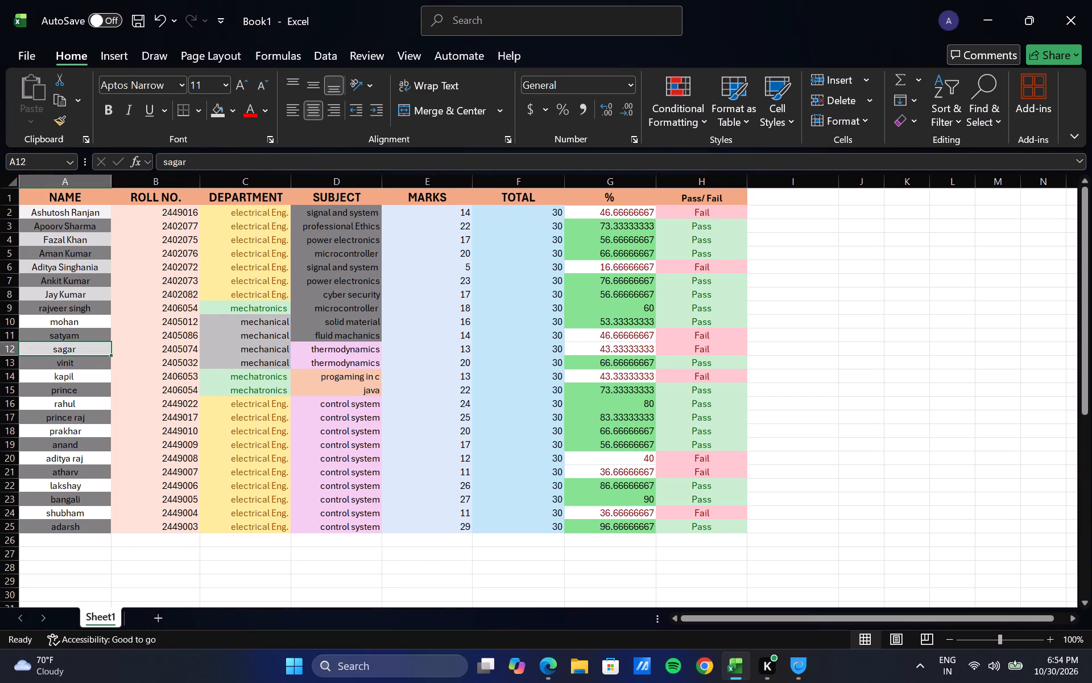
pyautogui.click(81, 378)
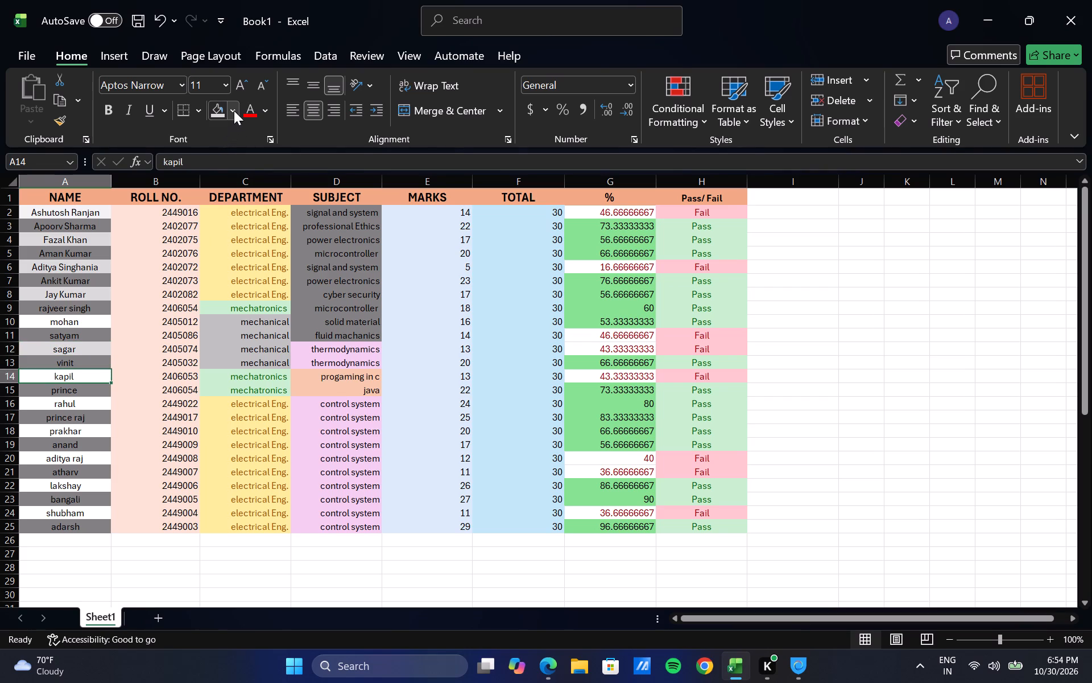
pyautogui.click(234, 110)
pyautogui.click(219, 247)
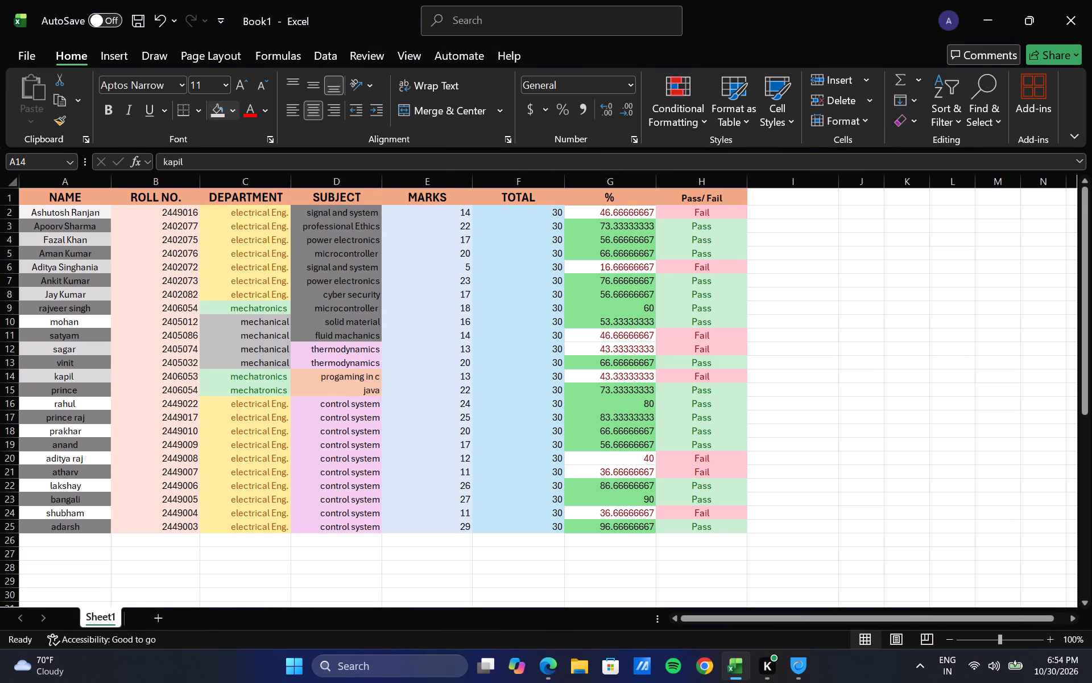
# Fill NAME cells A16, A18, A20 and A22 with the second-lightest of the white theme shades, a light grey.
pyautogui.click(71, 411)
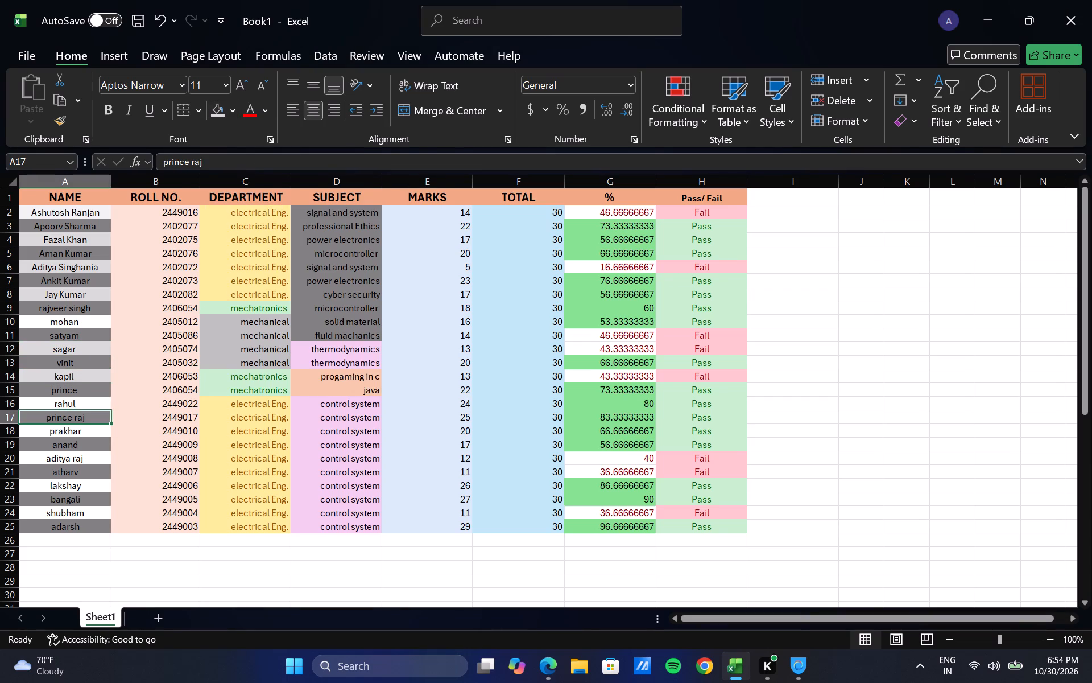
pyautogui.click(84, 407)
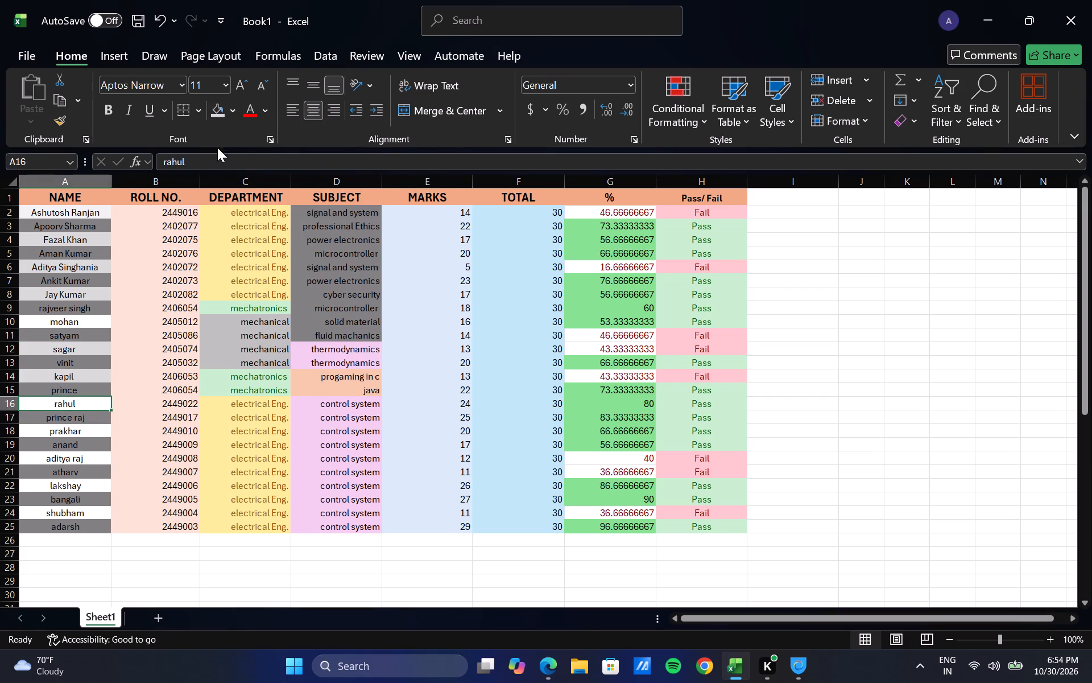
pyautogui.click(234, 116)
pyautogui.click(222, 239)
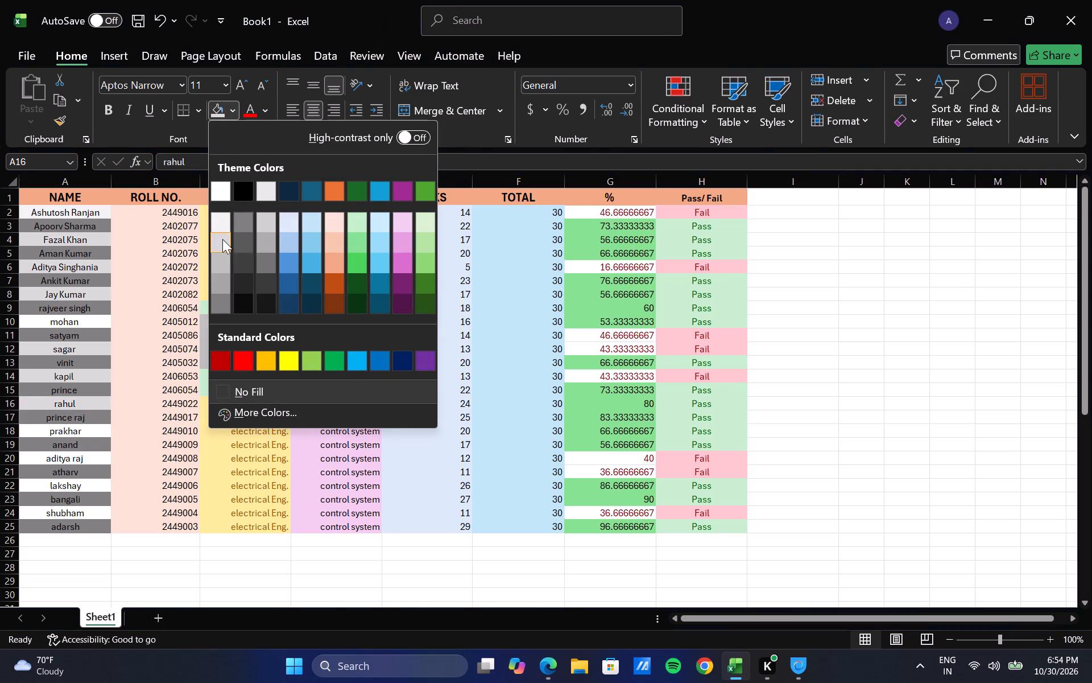
pyautogui.click(75, 435)
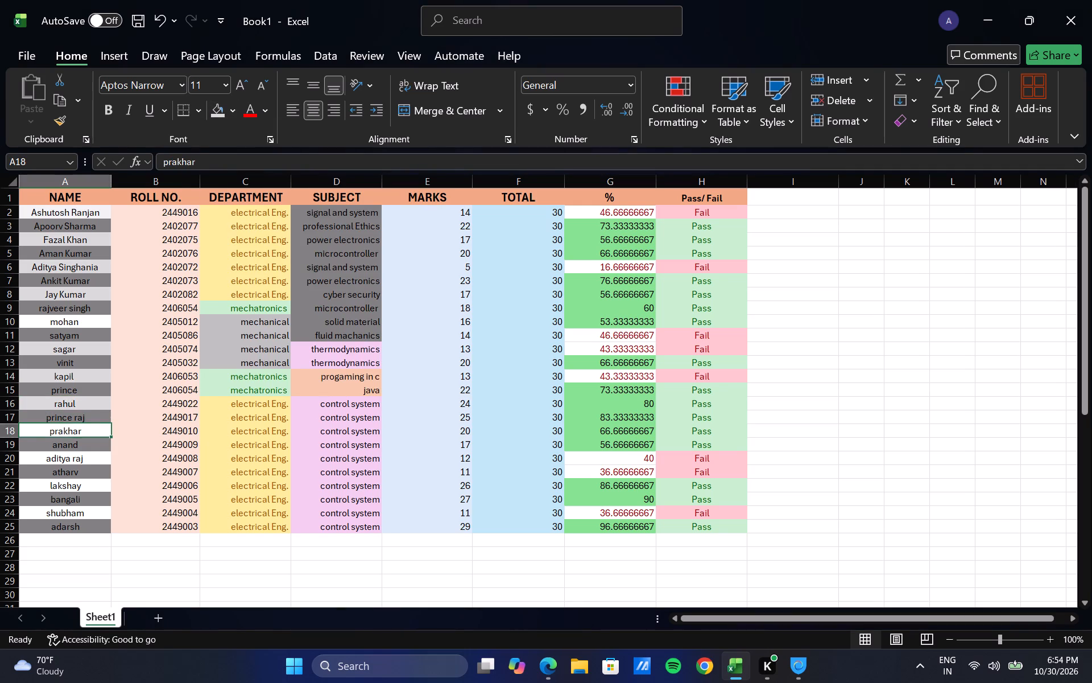
pyautogui.click(234, 108)
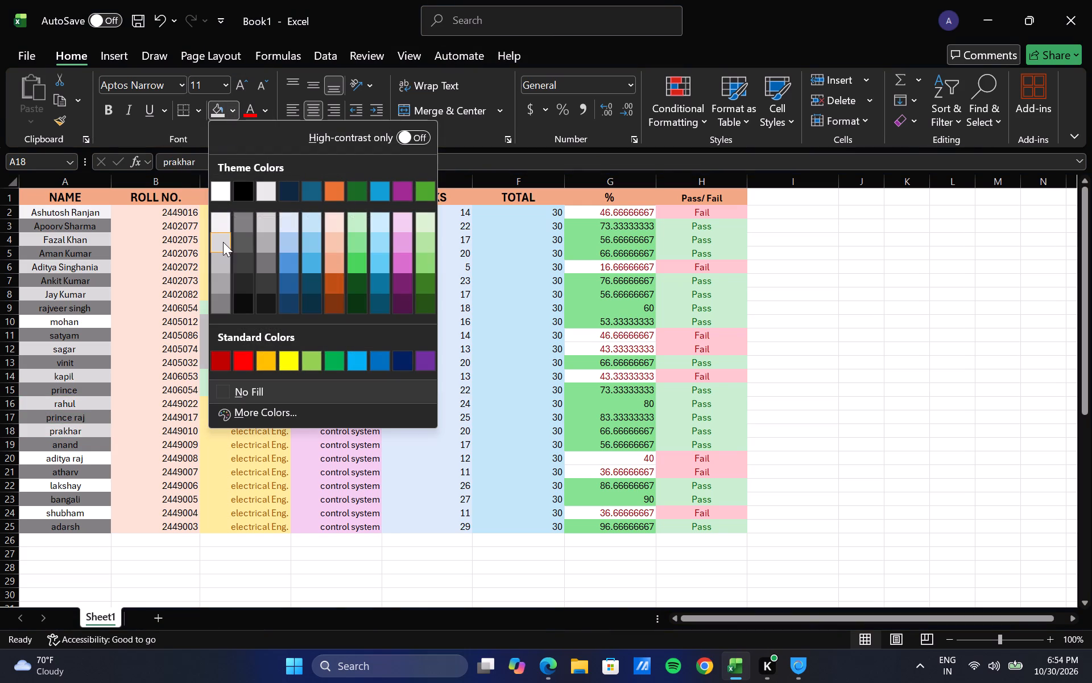
pyautogui.click(222, 238)
pyautogui.click(67, 463)
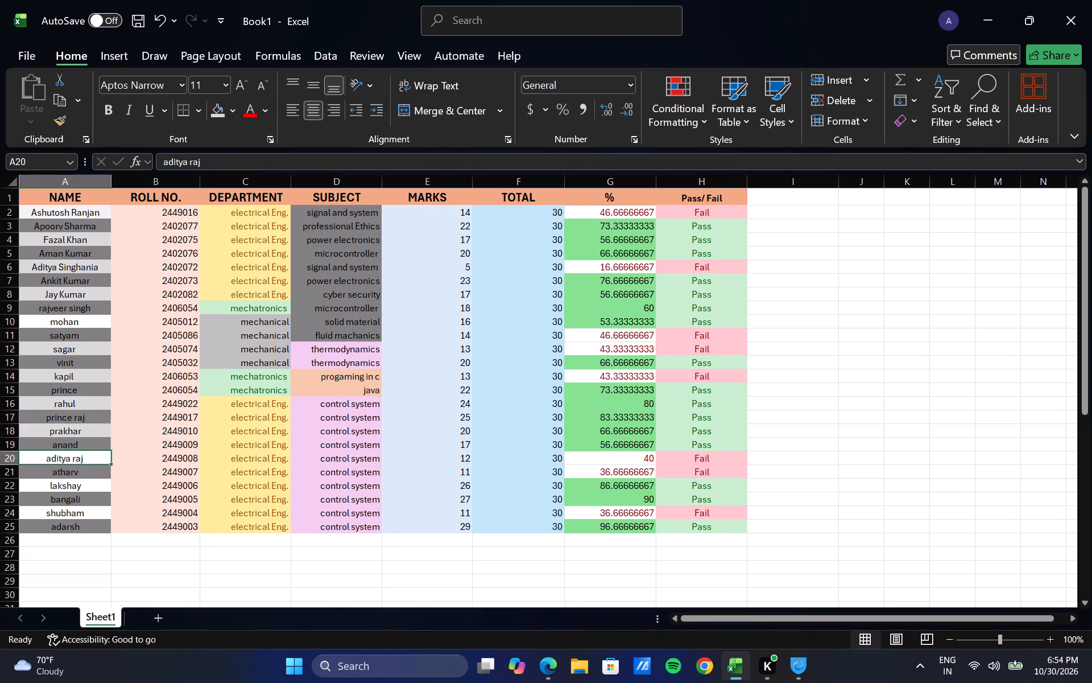
pyautogui.click(235, 116)
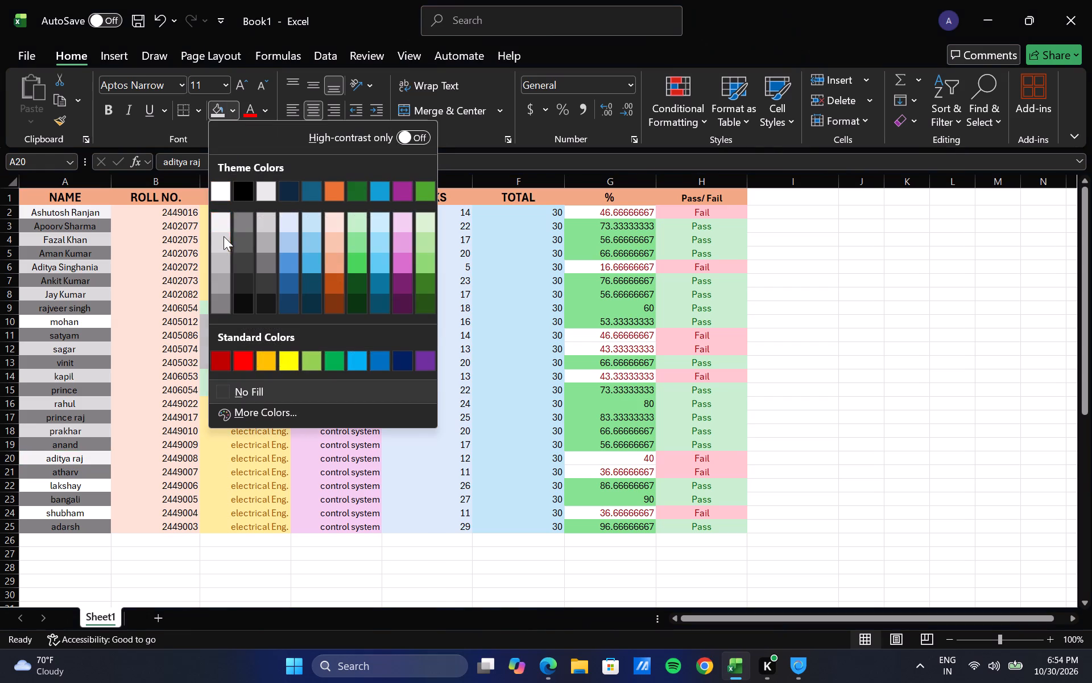
pyautogui.click(220, 239)
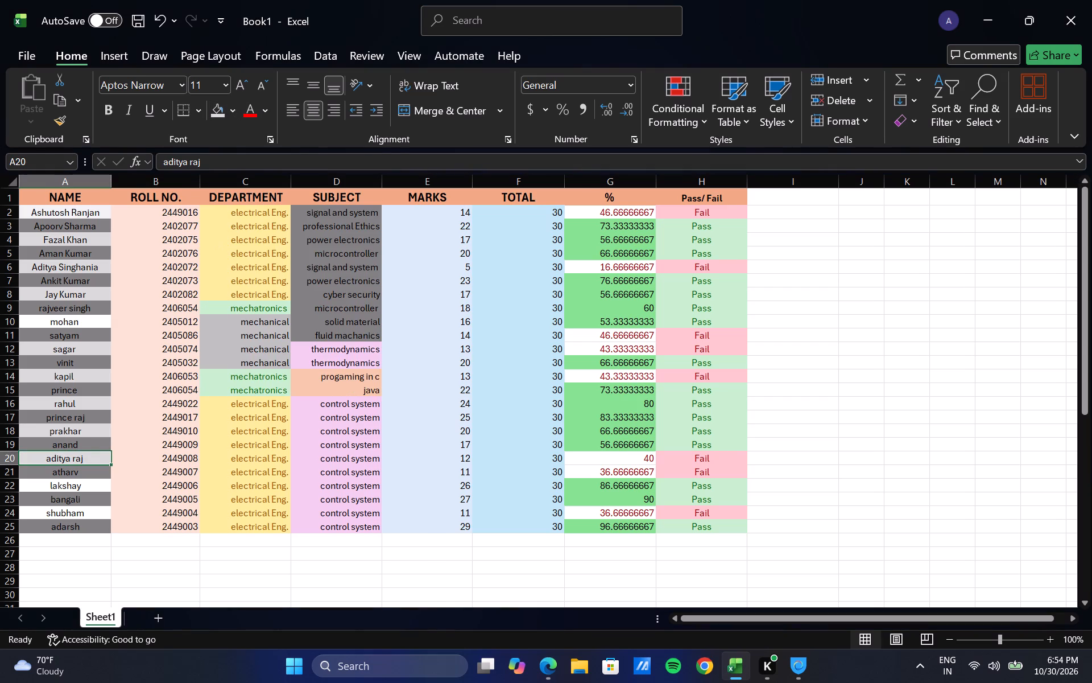
pyautogui.click(68, 483)
pyautogui.click(235, 105)
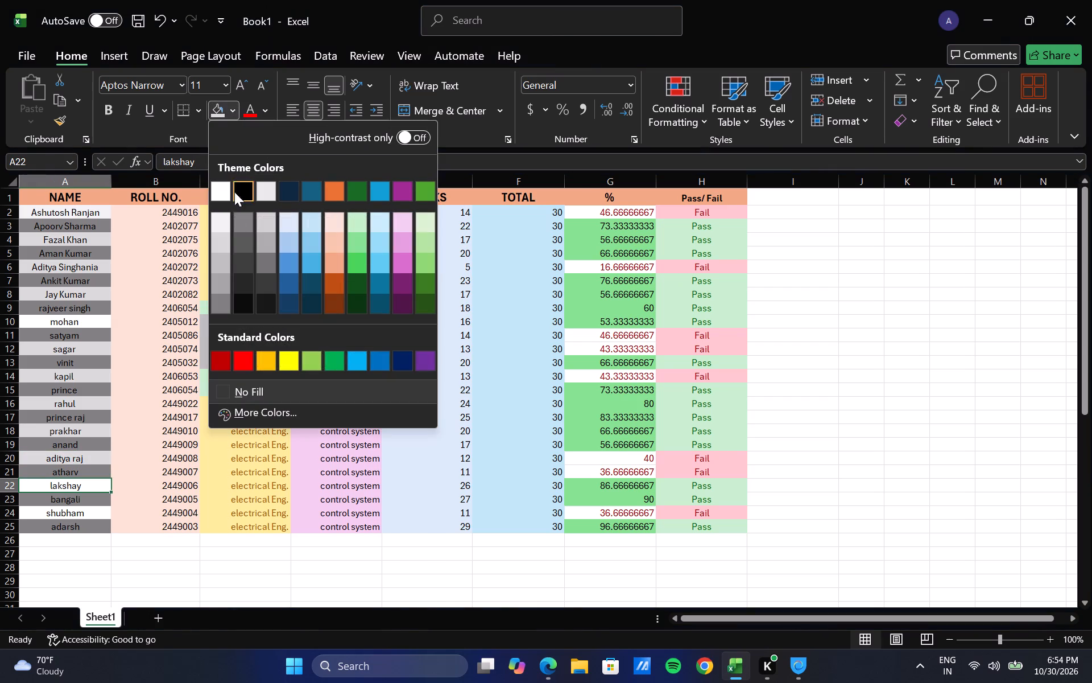
pyautogui.click(223, 242)
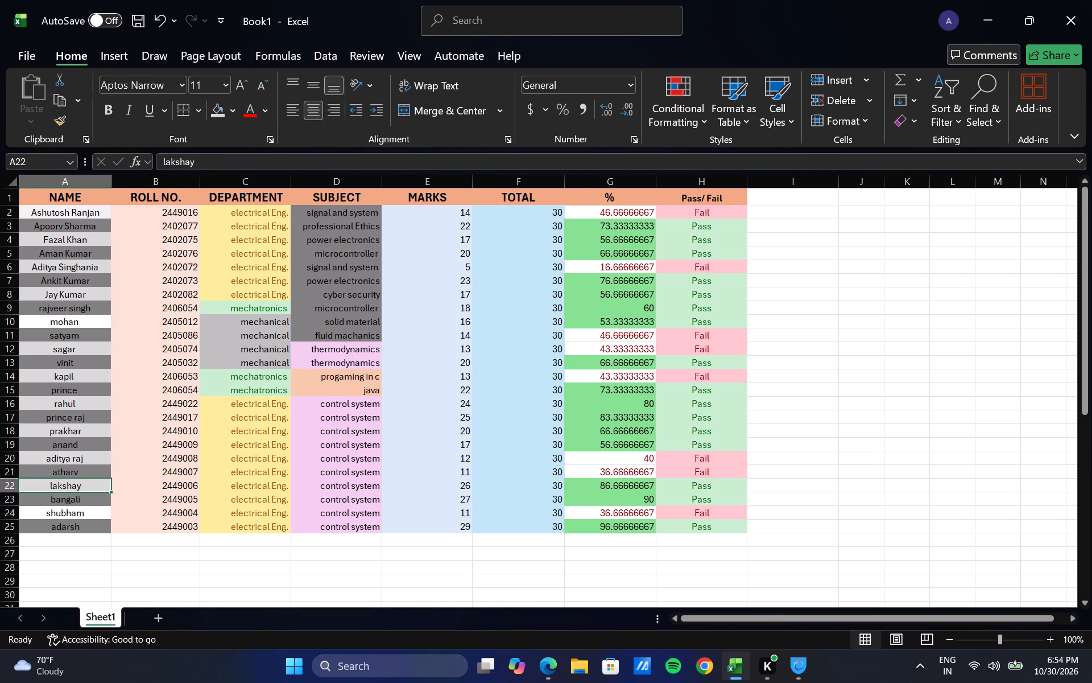
# Select NAME cell A24 for filling.
pyautogui.moveTo(88, 525); pyautogui.dragTo(89, 517)
pyautogui.click(89, 517)
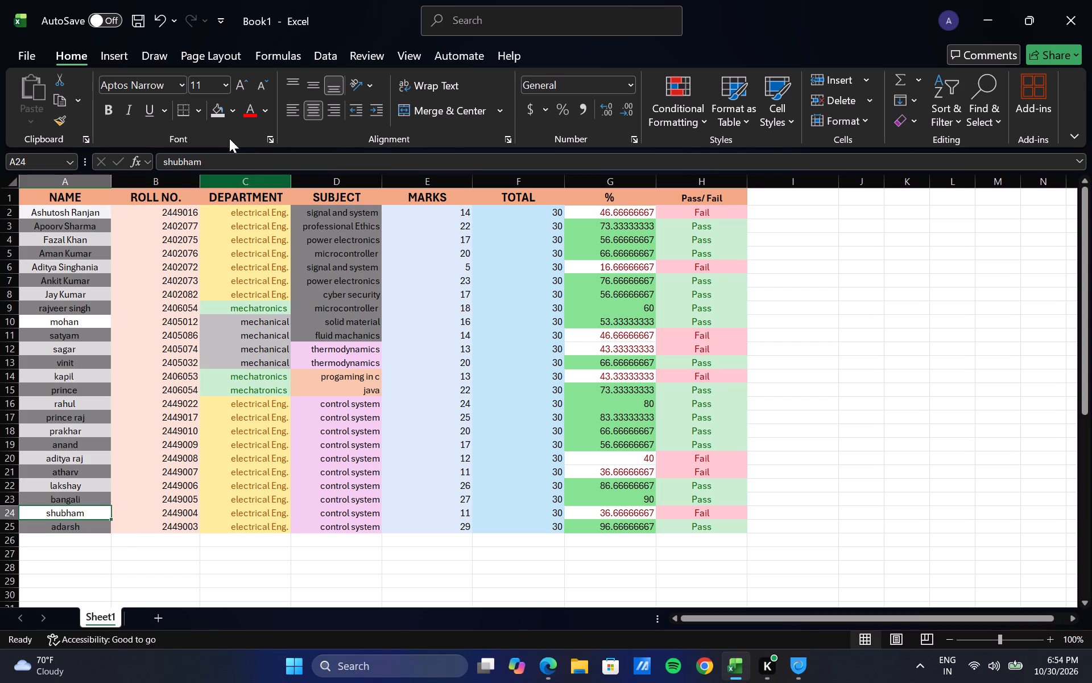
# Fill NAME cell A24 with the second-lightest of the white theme shades, a light grey.
pyautogui.click(231, 109)
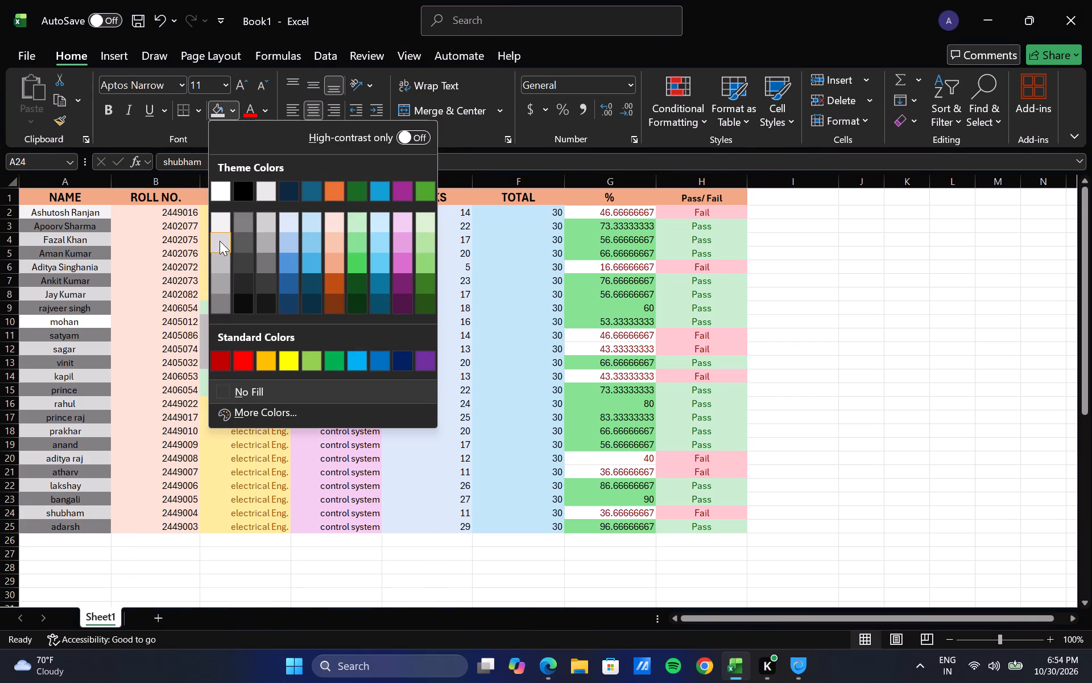
pyautogui.click(220, 241)
pyautogui.click(191, 571)
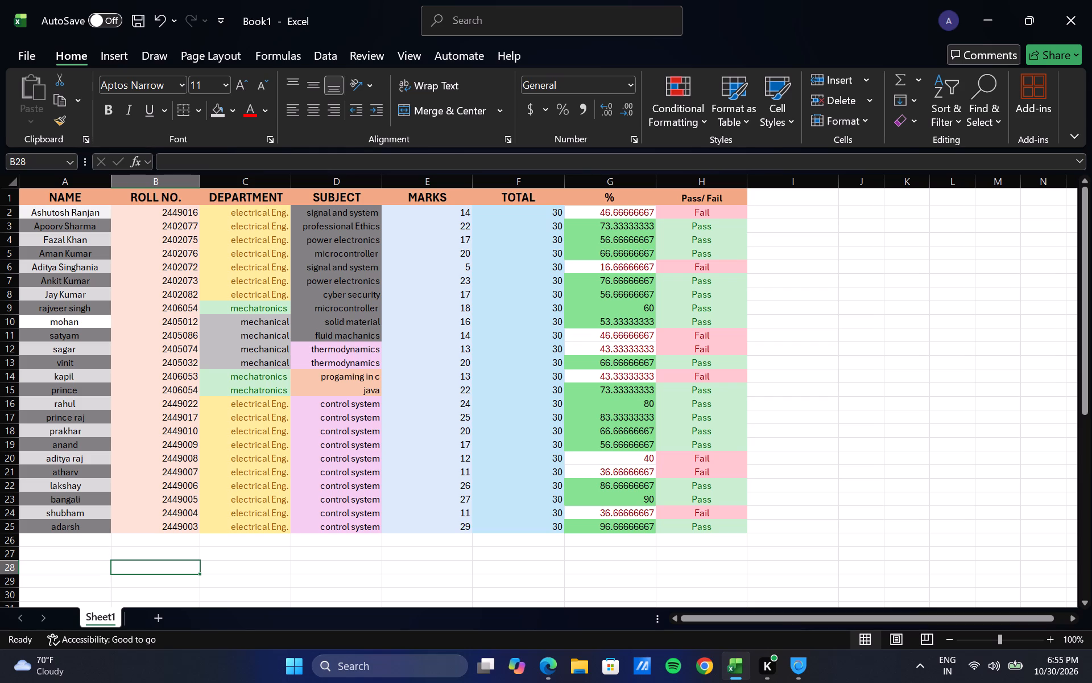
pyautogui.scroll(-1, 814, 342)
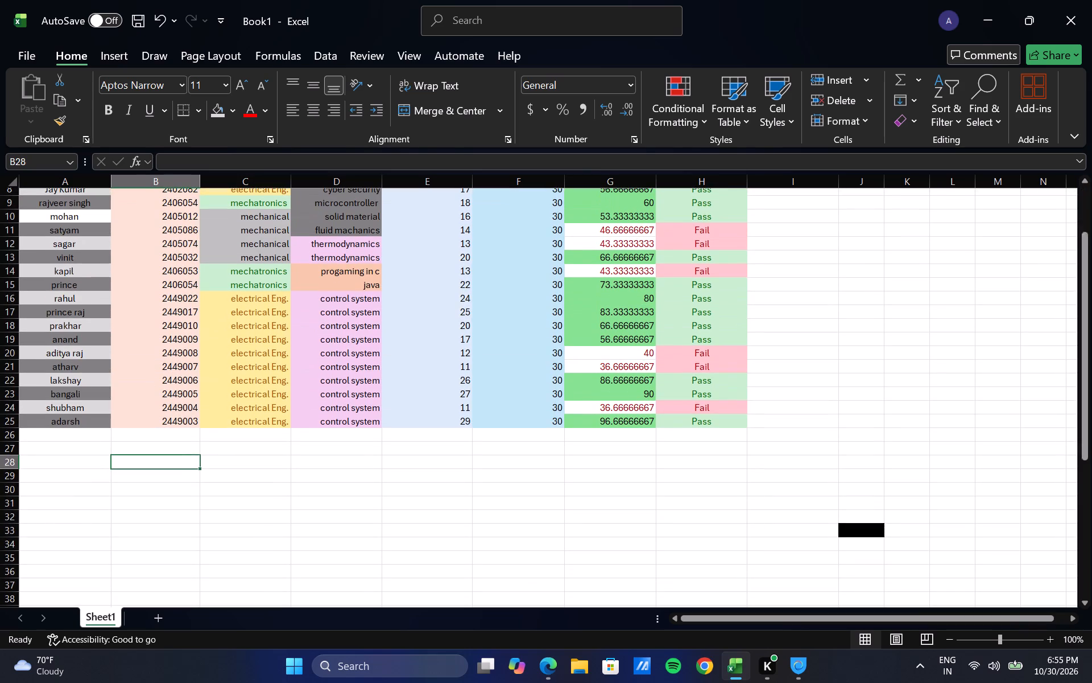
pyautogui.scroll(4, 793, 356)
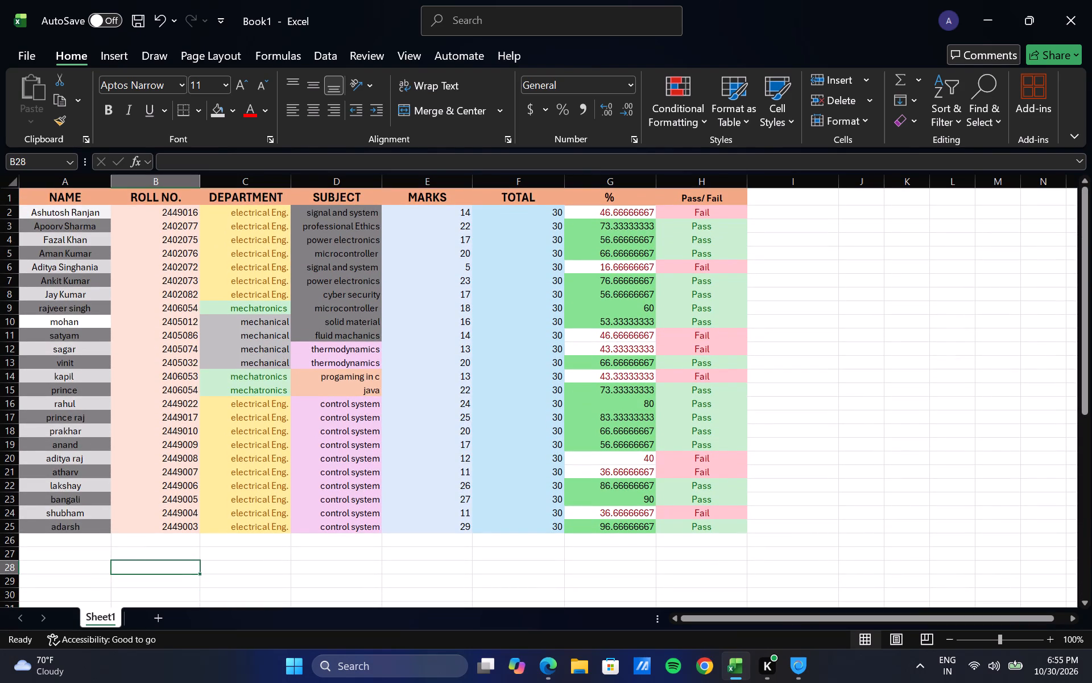
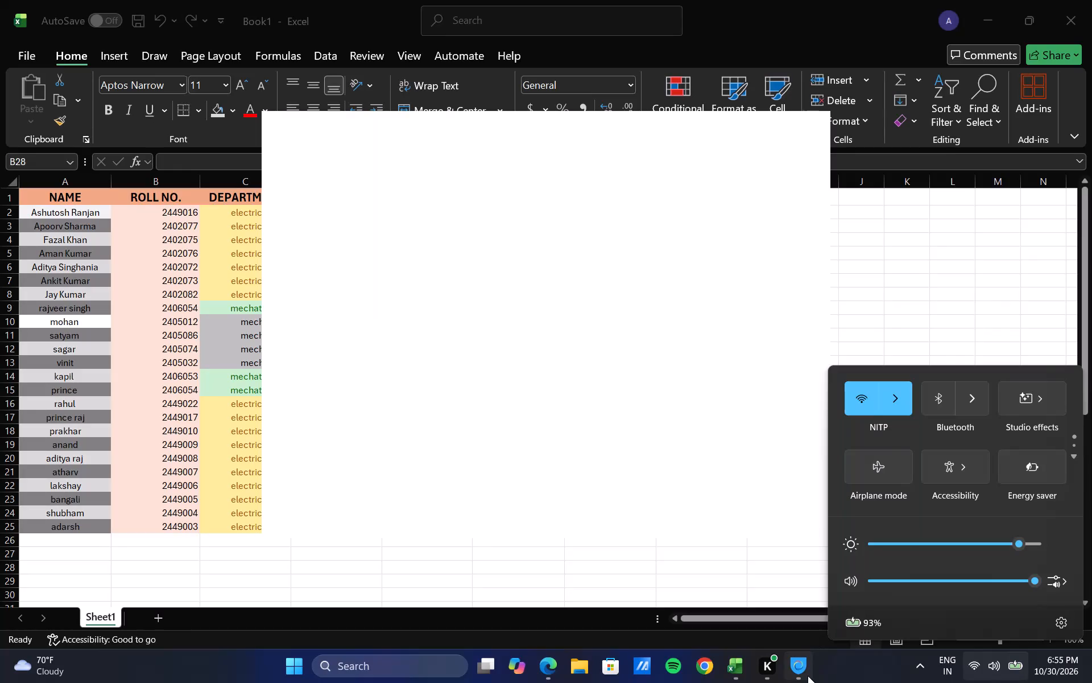
# Switch to the Hotspot Shield window.
pyautogui.click(805, 676)
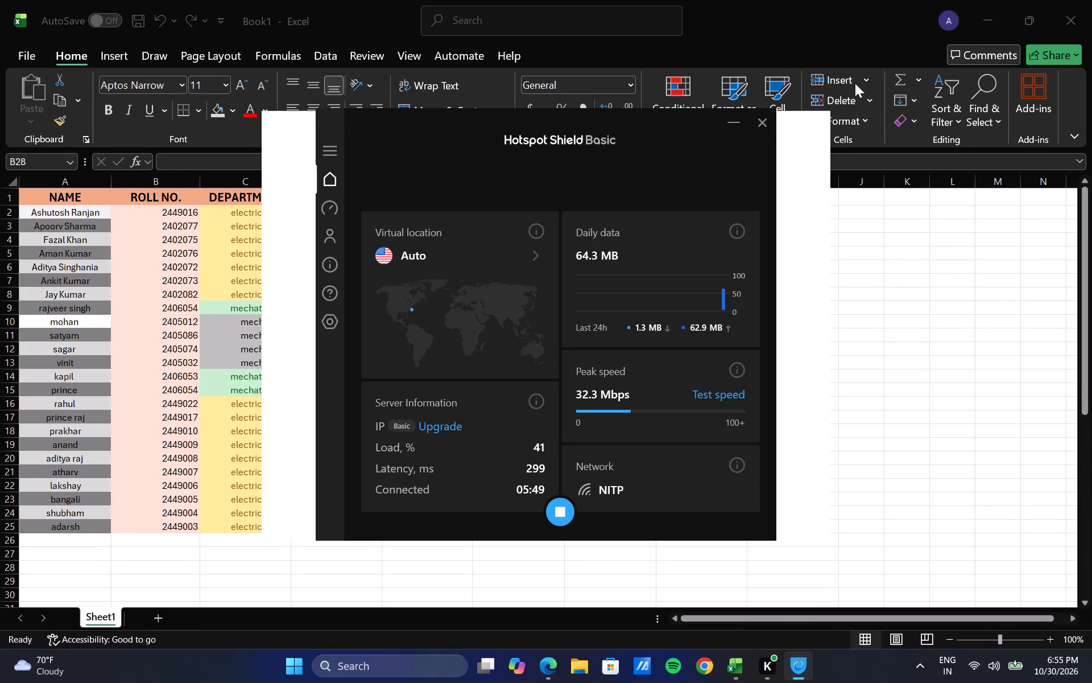